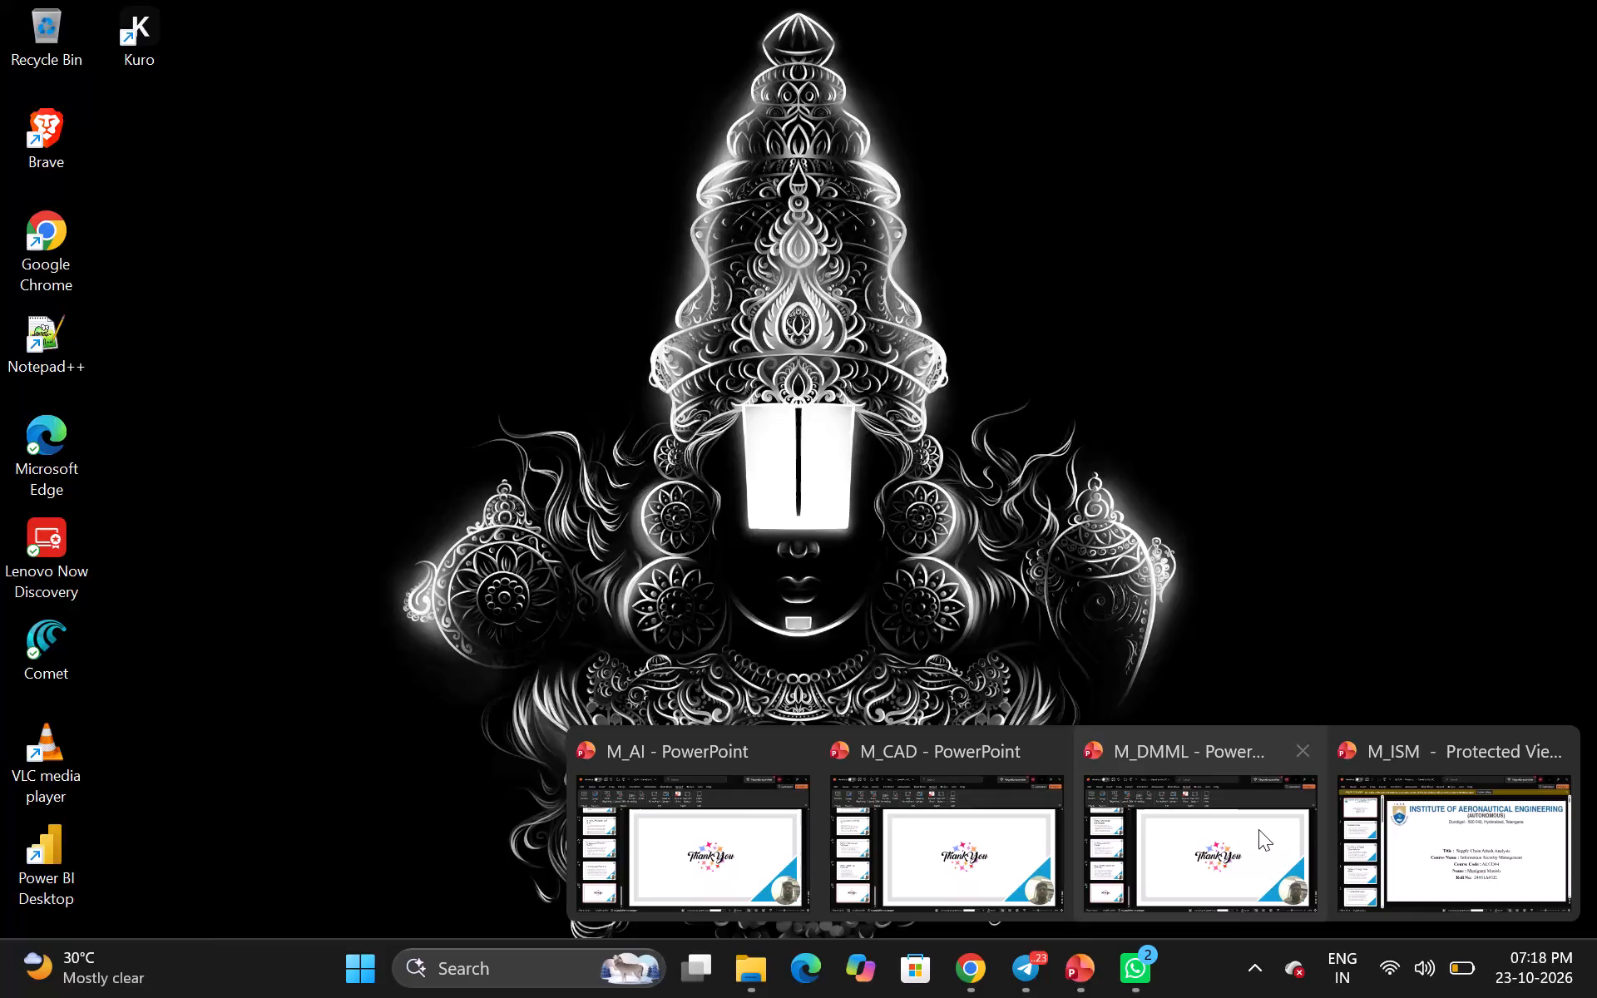
Switch to the M_ISM presentation and enable editing for it.
click(1260, 826)
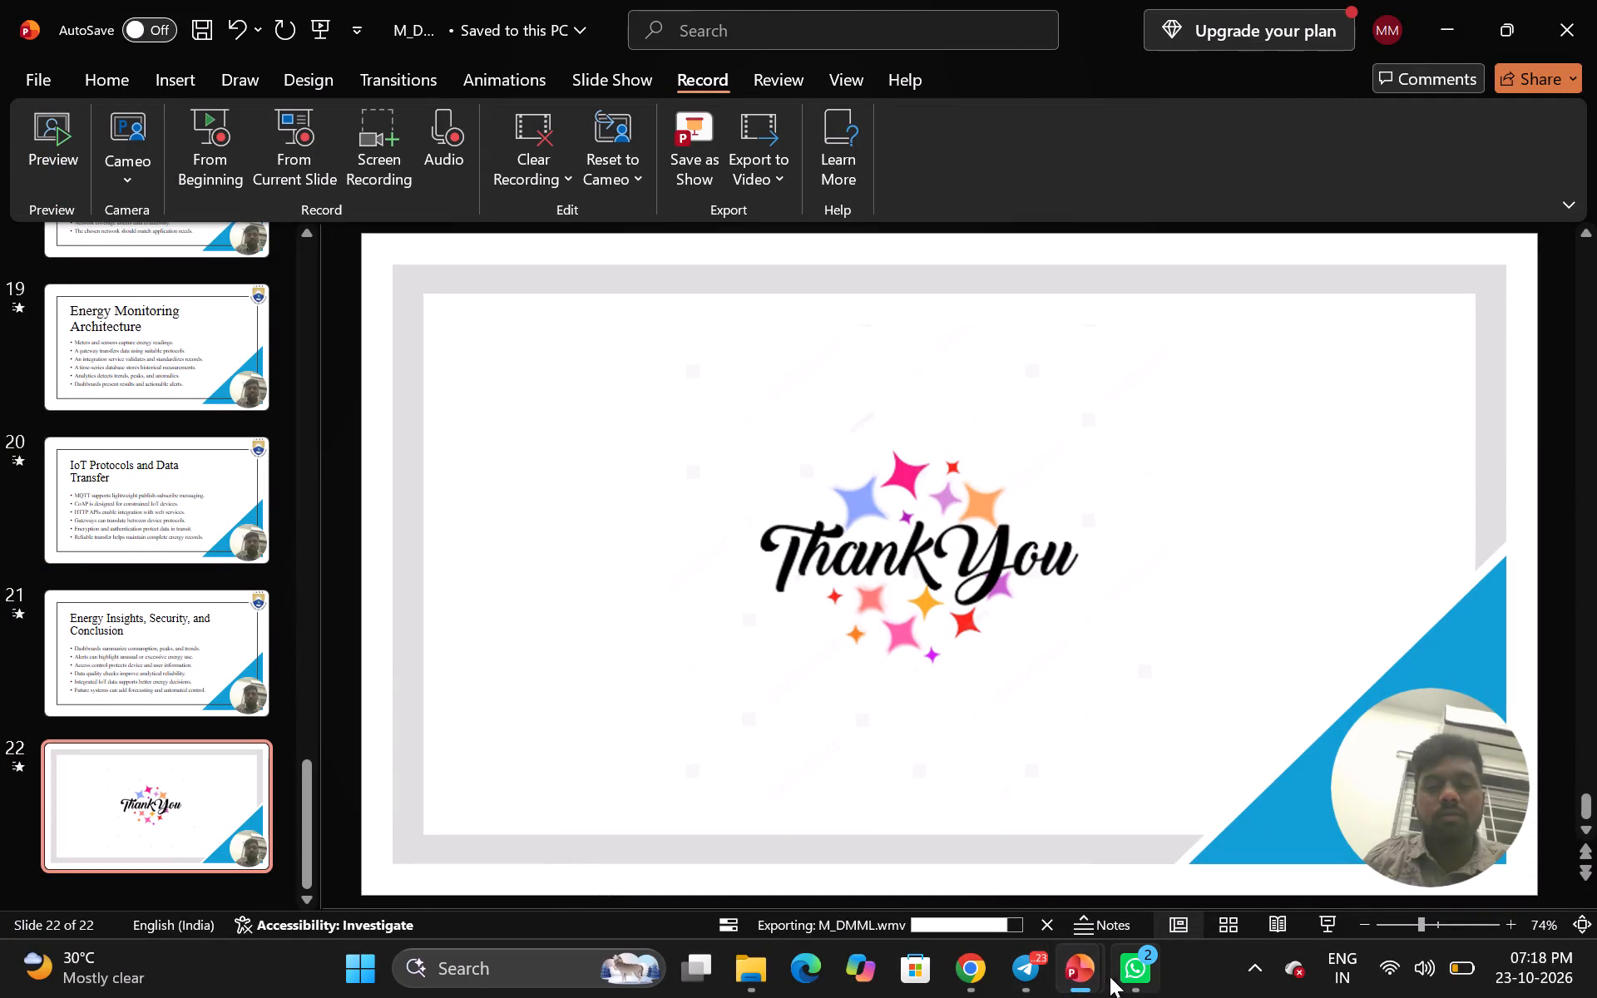
click(1449, 836)
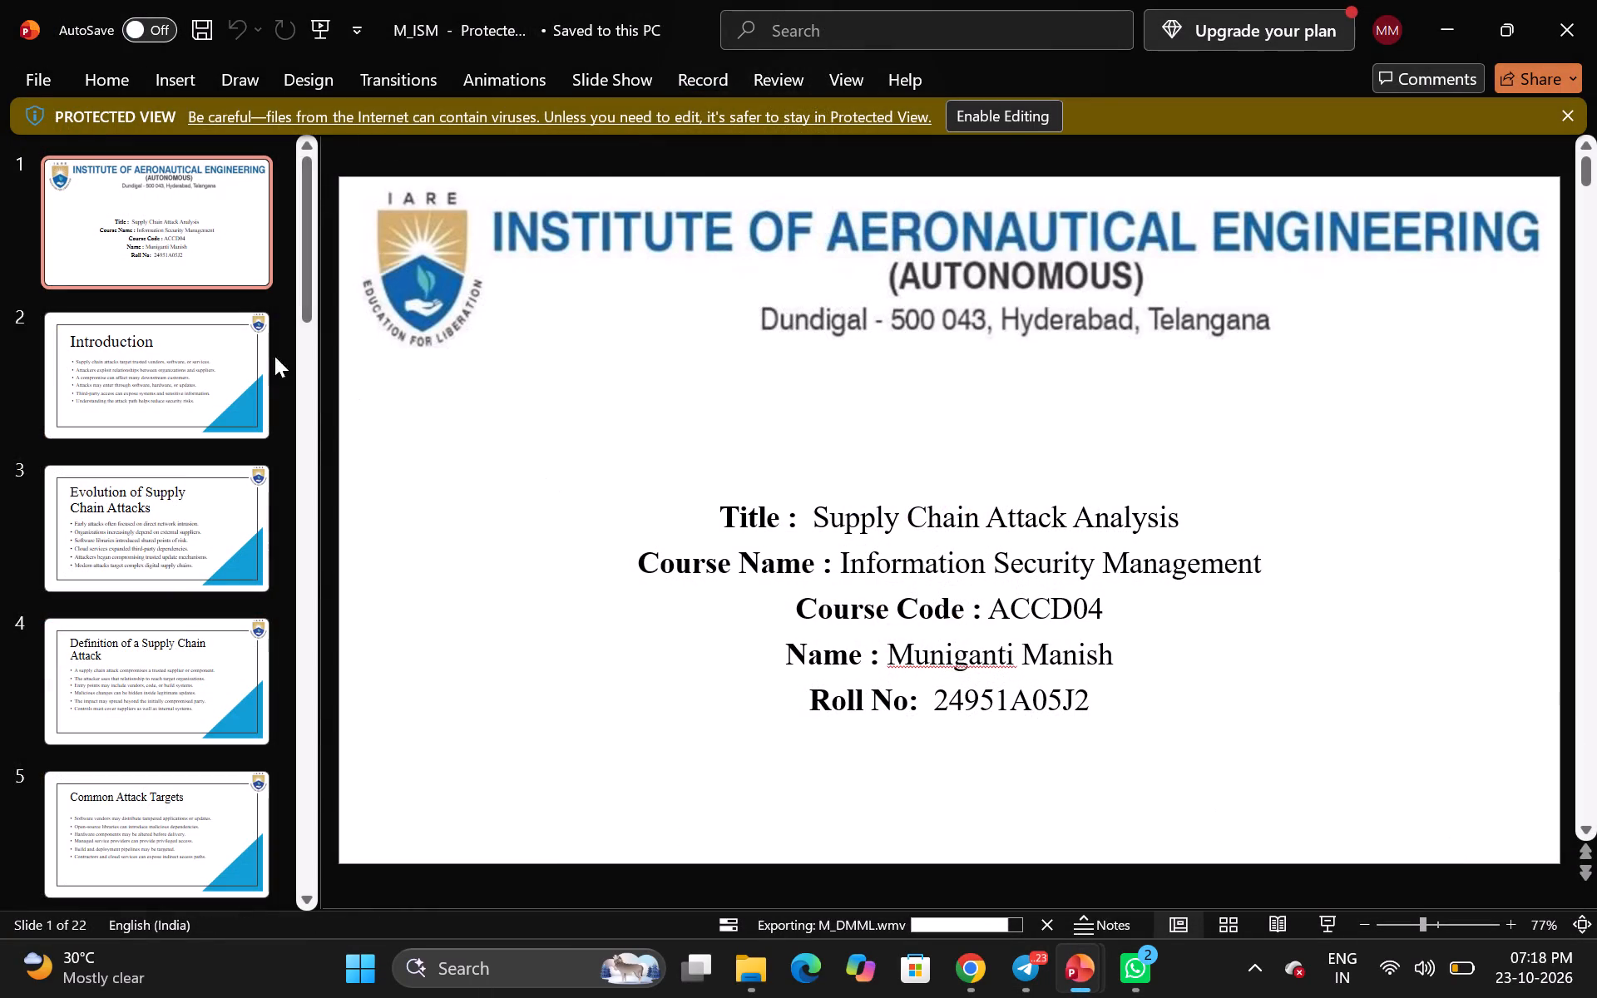
click(1031, 113)
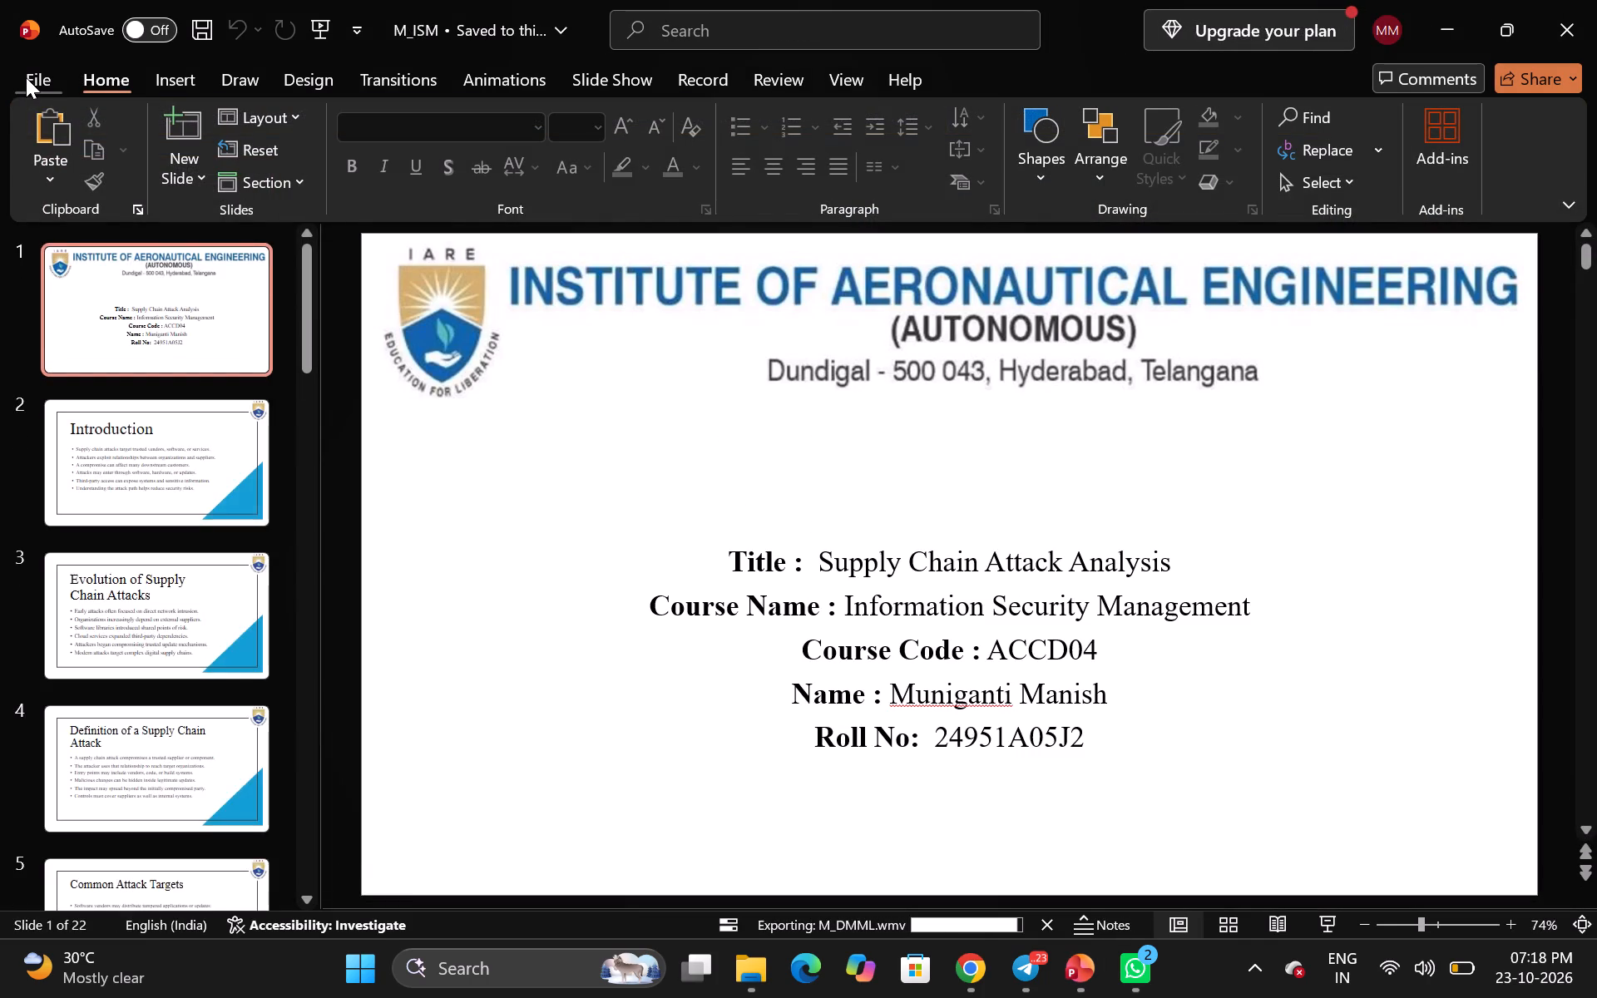
Configure the M_ISM video export to Standard (480p) quality with 0.00 seconds spent on each slide.
click(26, 77)
click(87, 562)
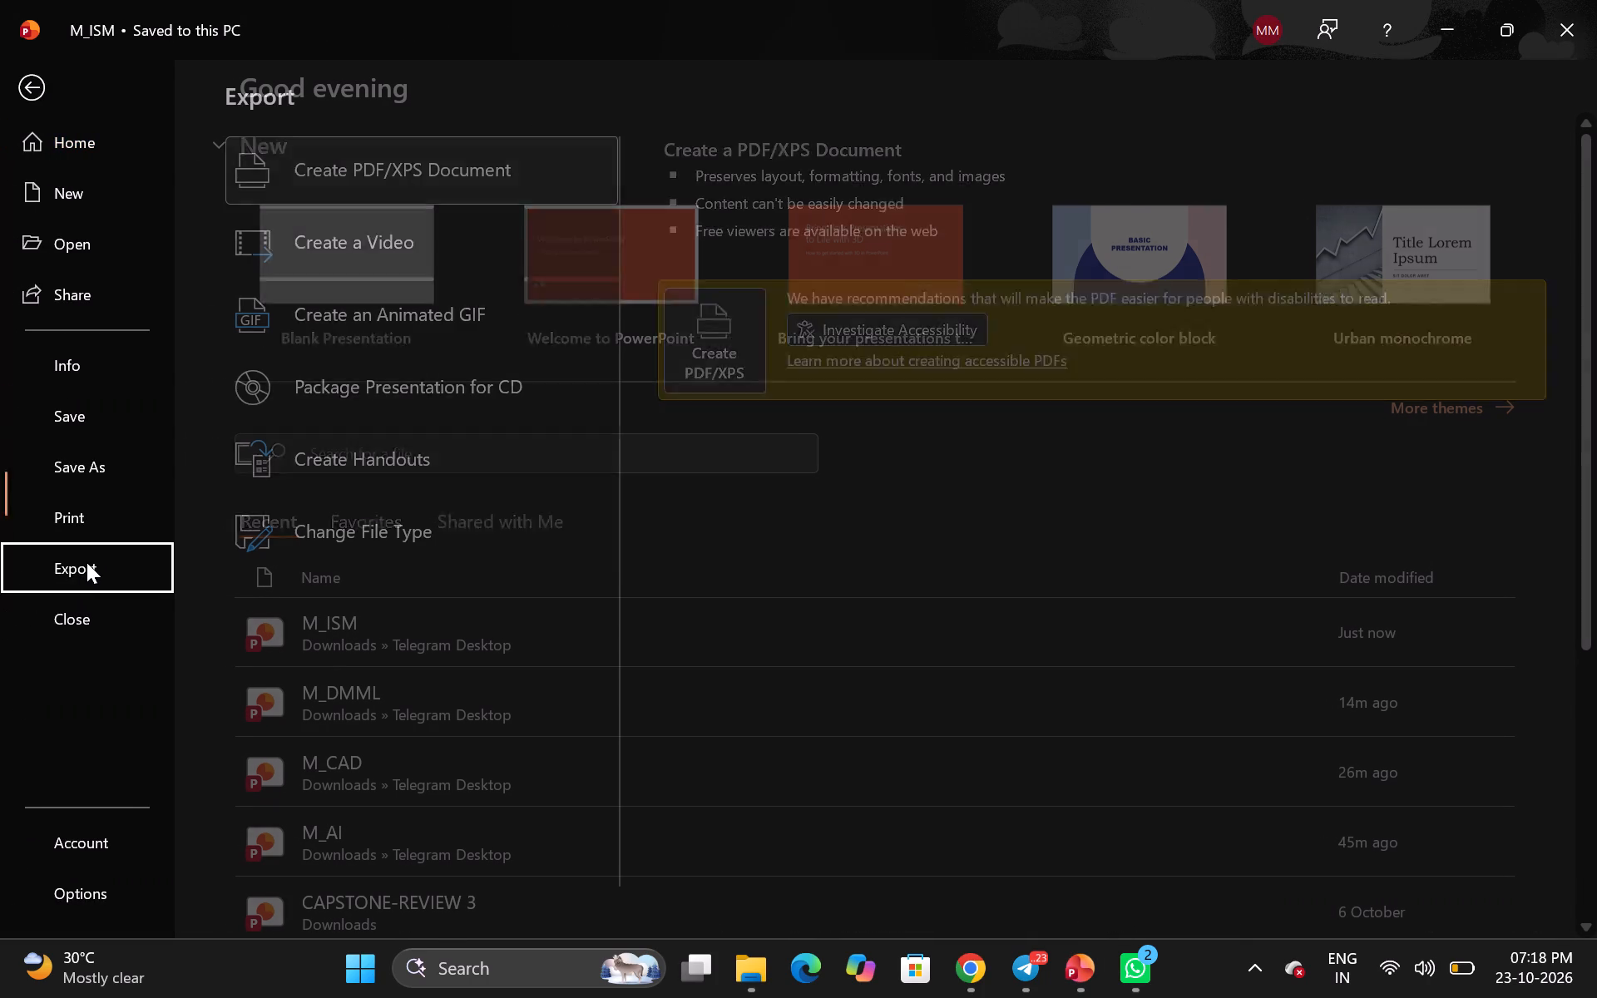
click(418, 240)
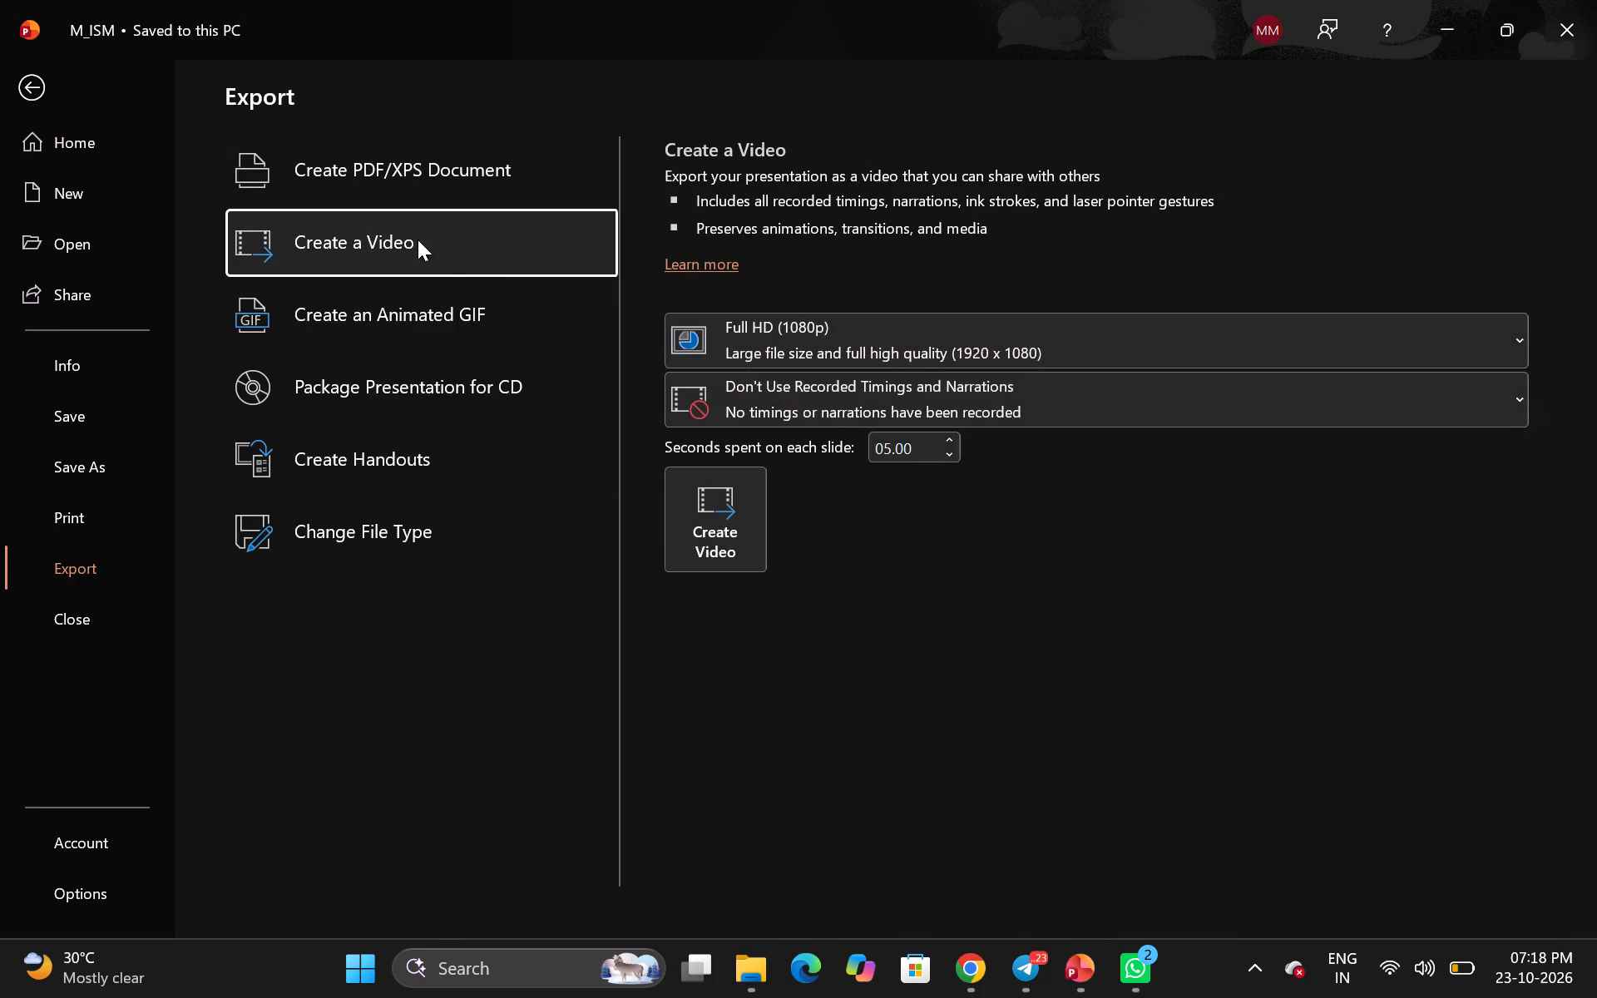
click(847, 351)
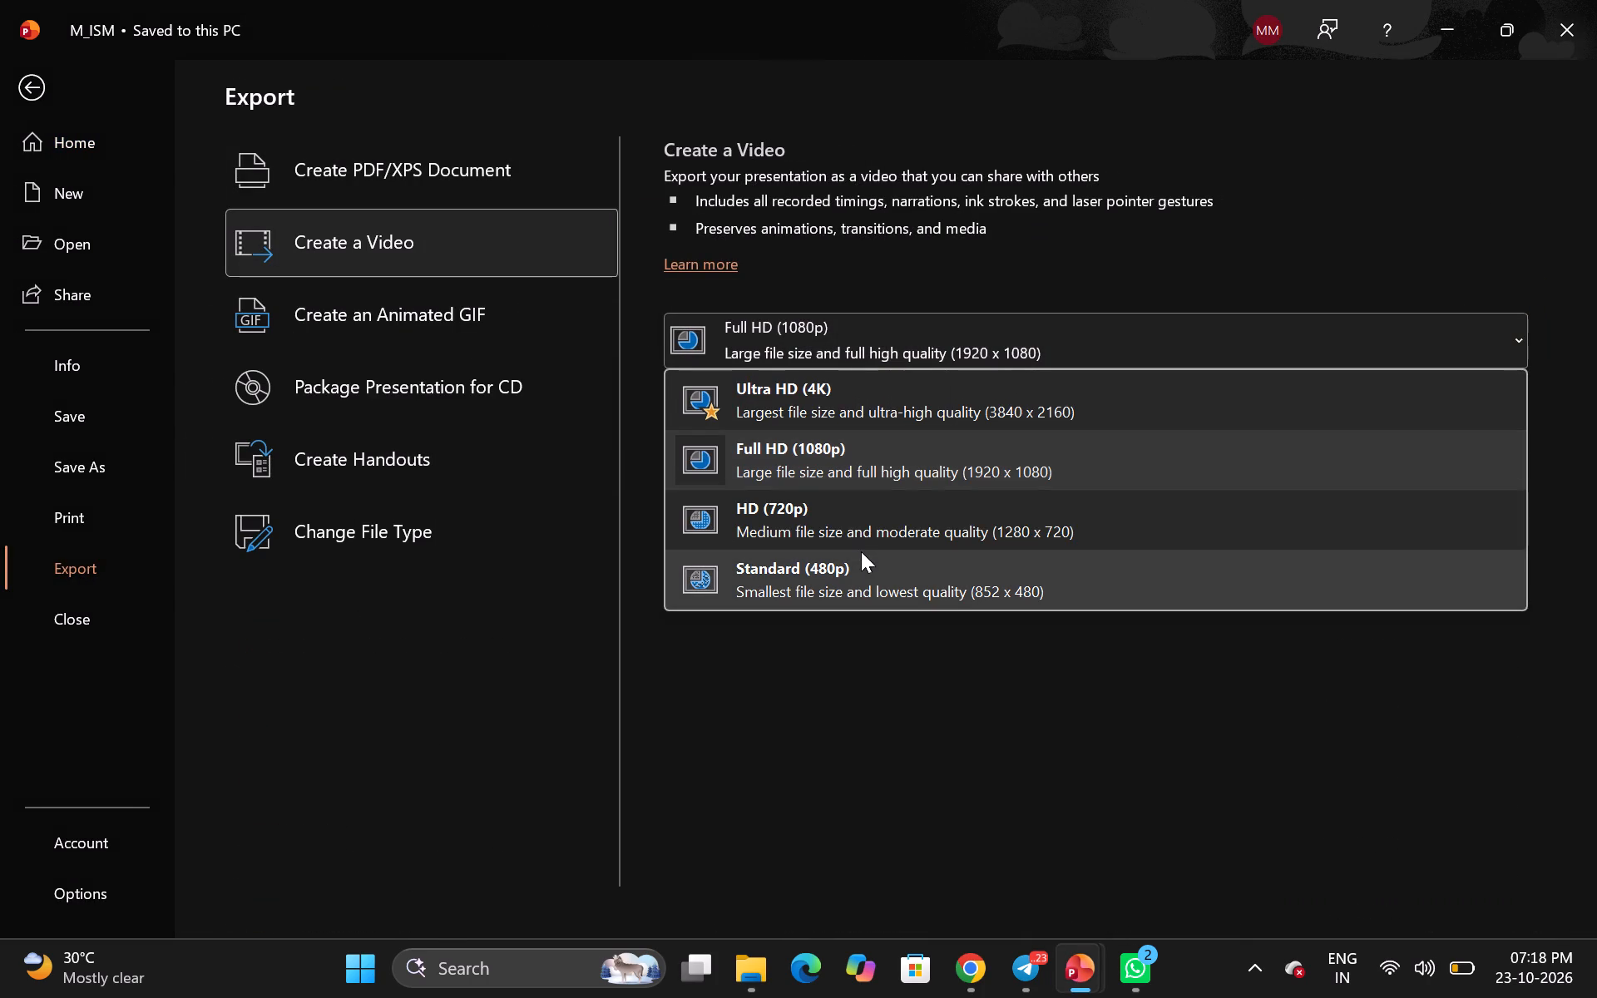
click(861, 551)
click(910, 445)
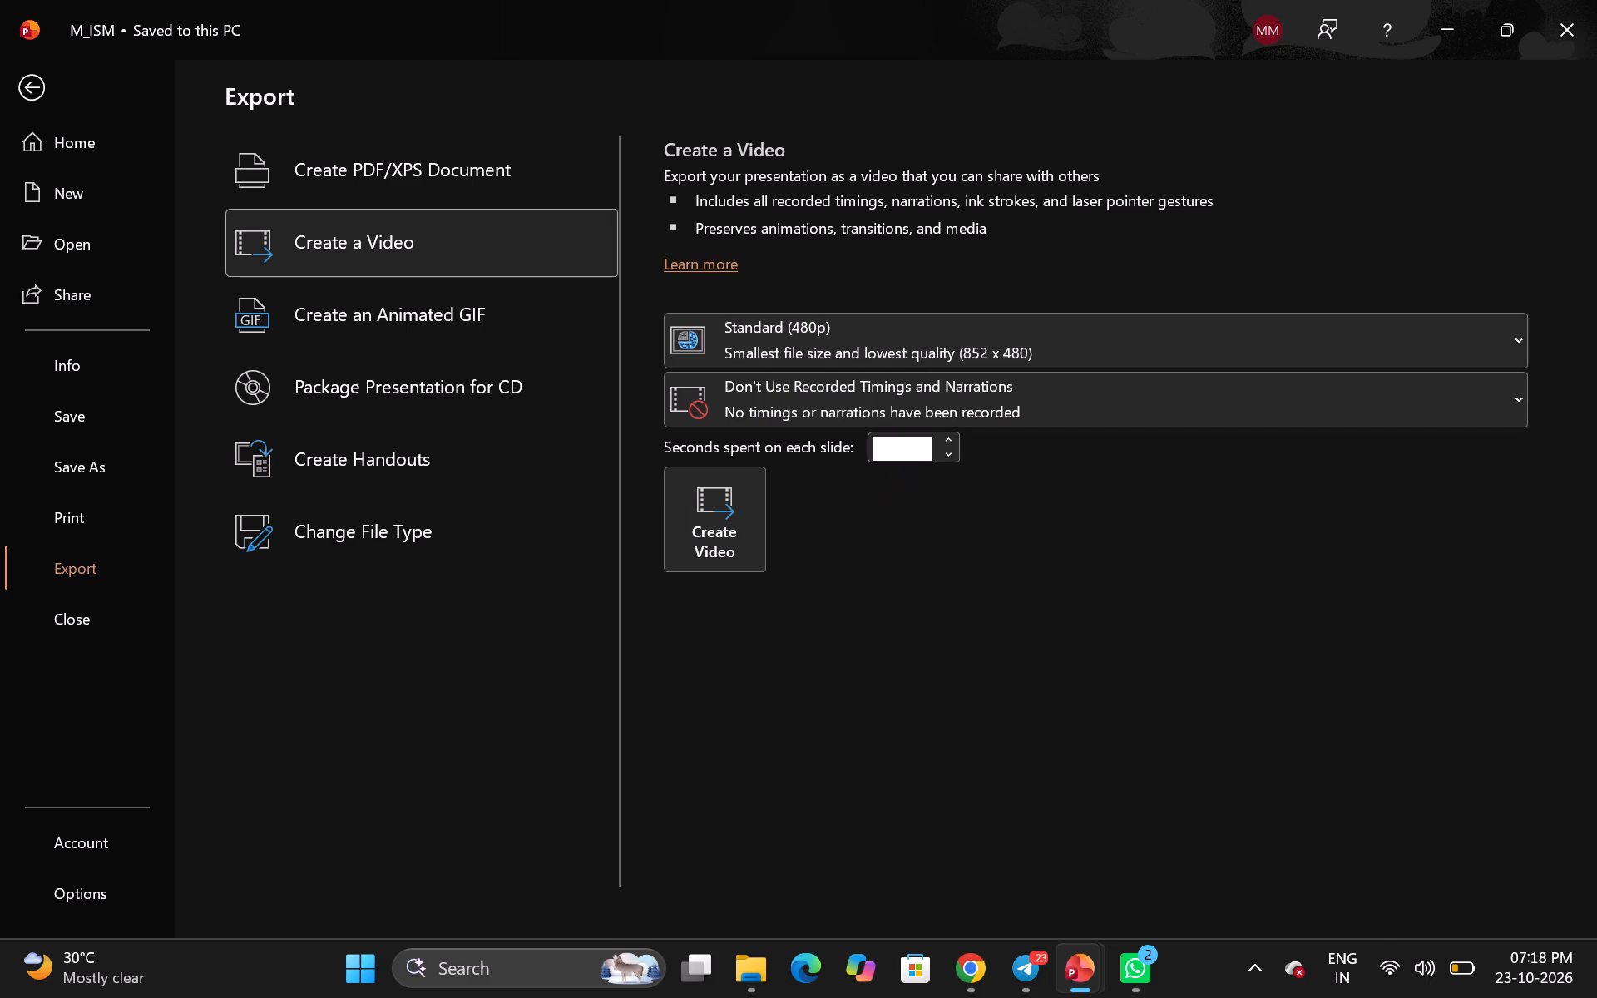
key(BackSpace)
text(0.00)
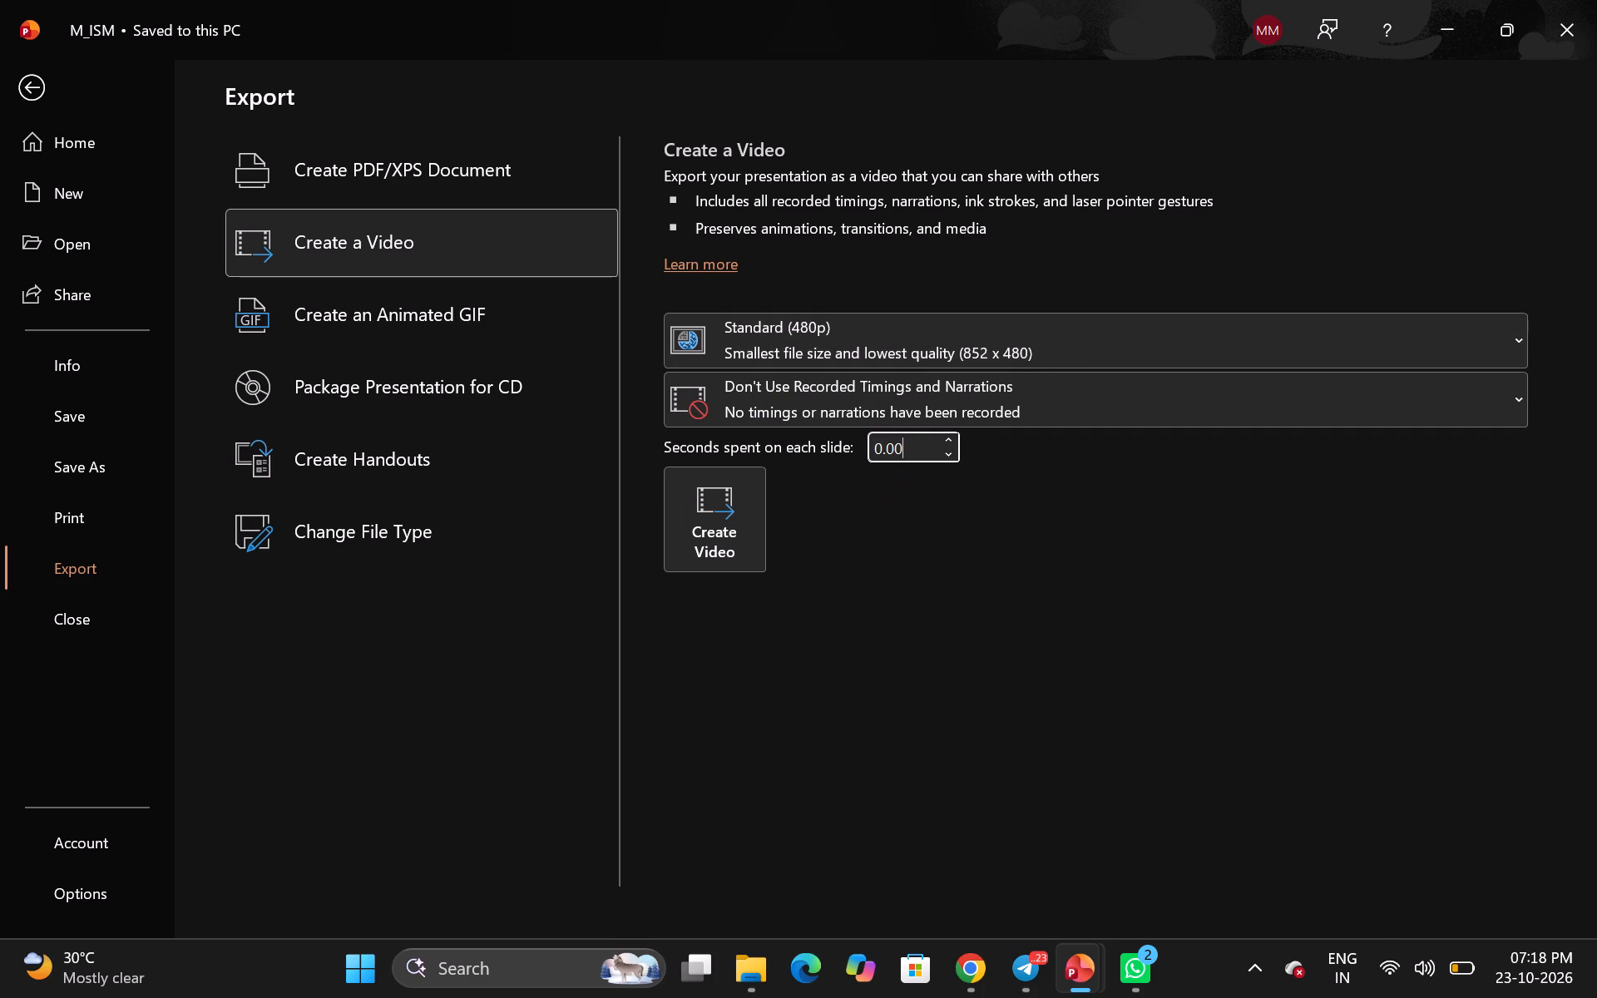
Open the video recording view from the export timings and narrations options, with slide 1 showing.
click(739, 413)
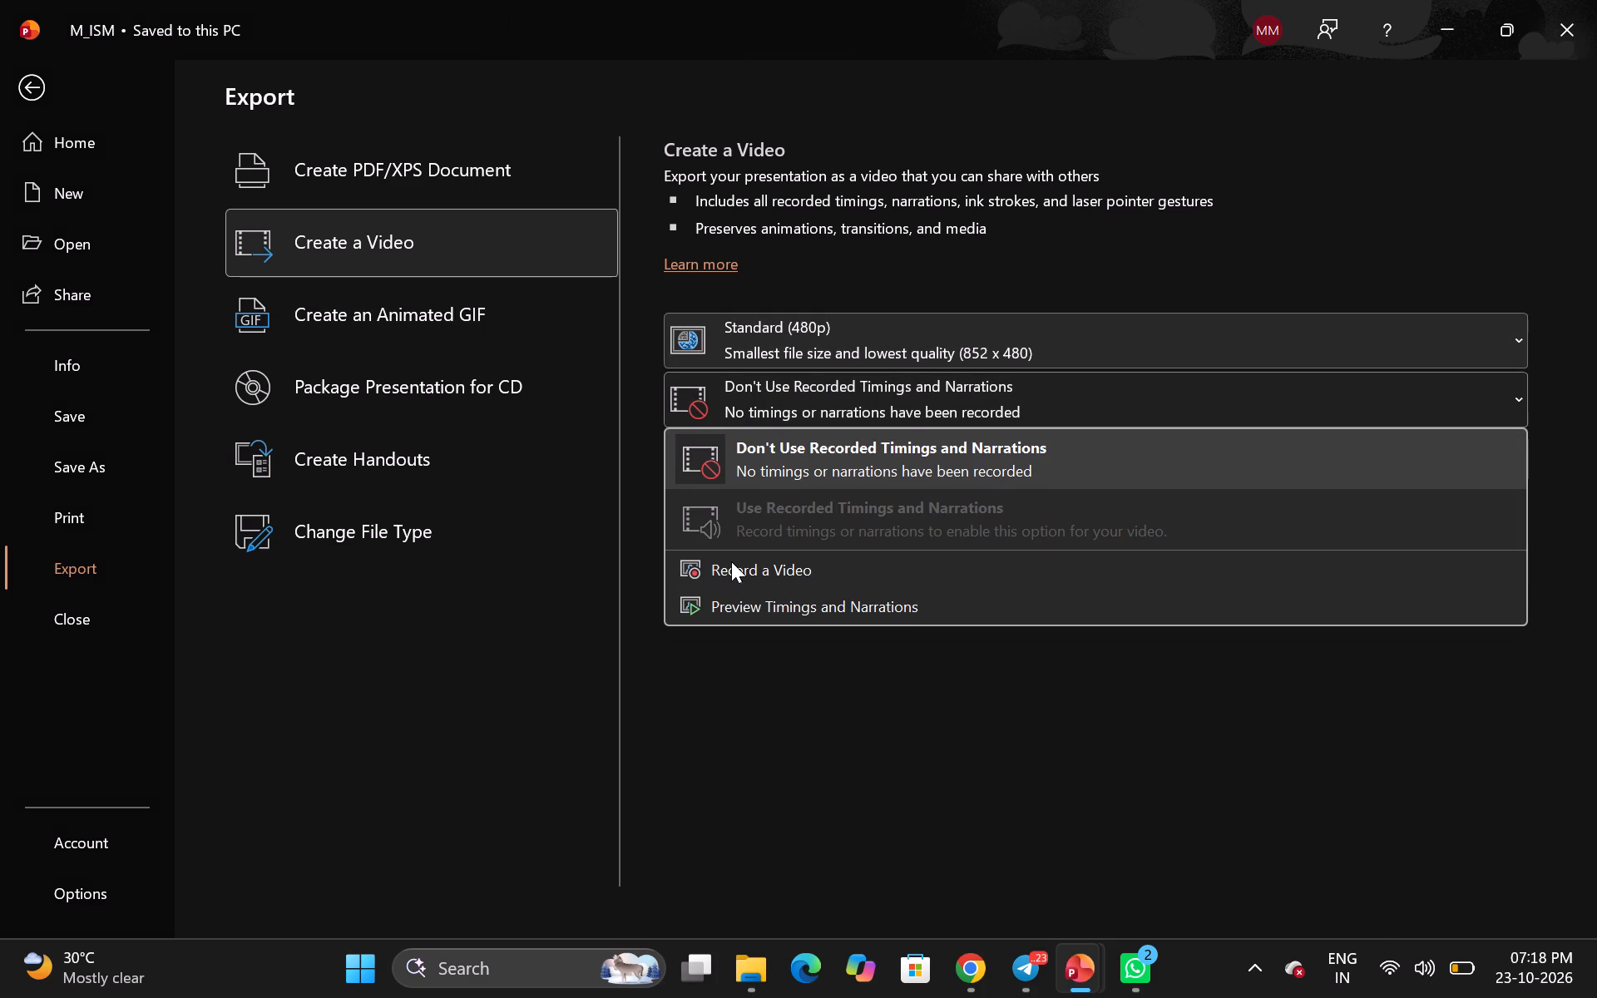
click(731, 561)
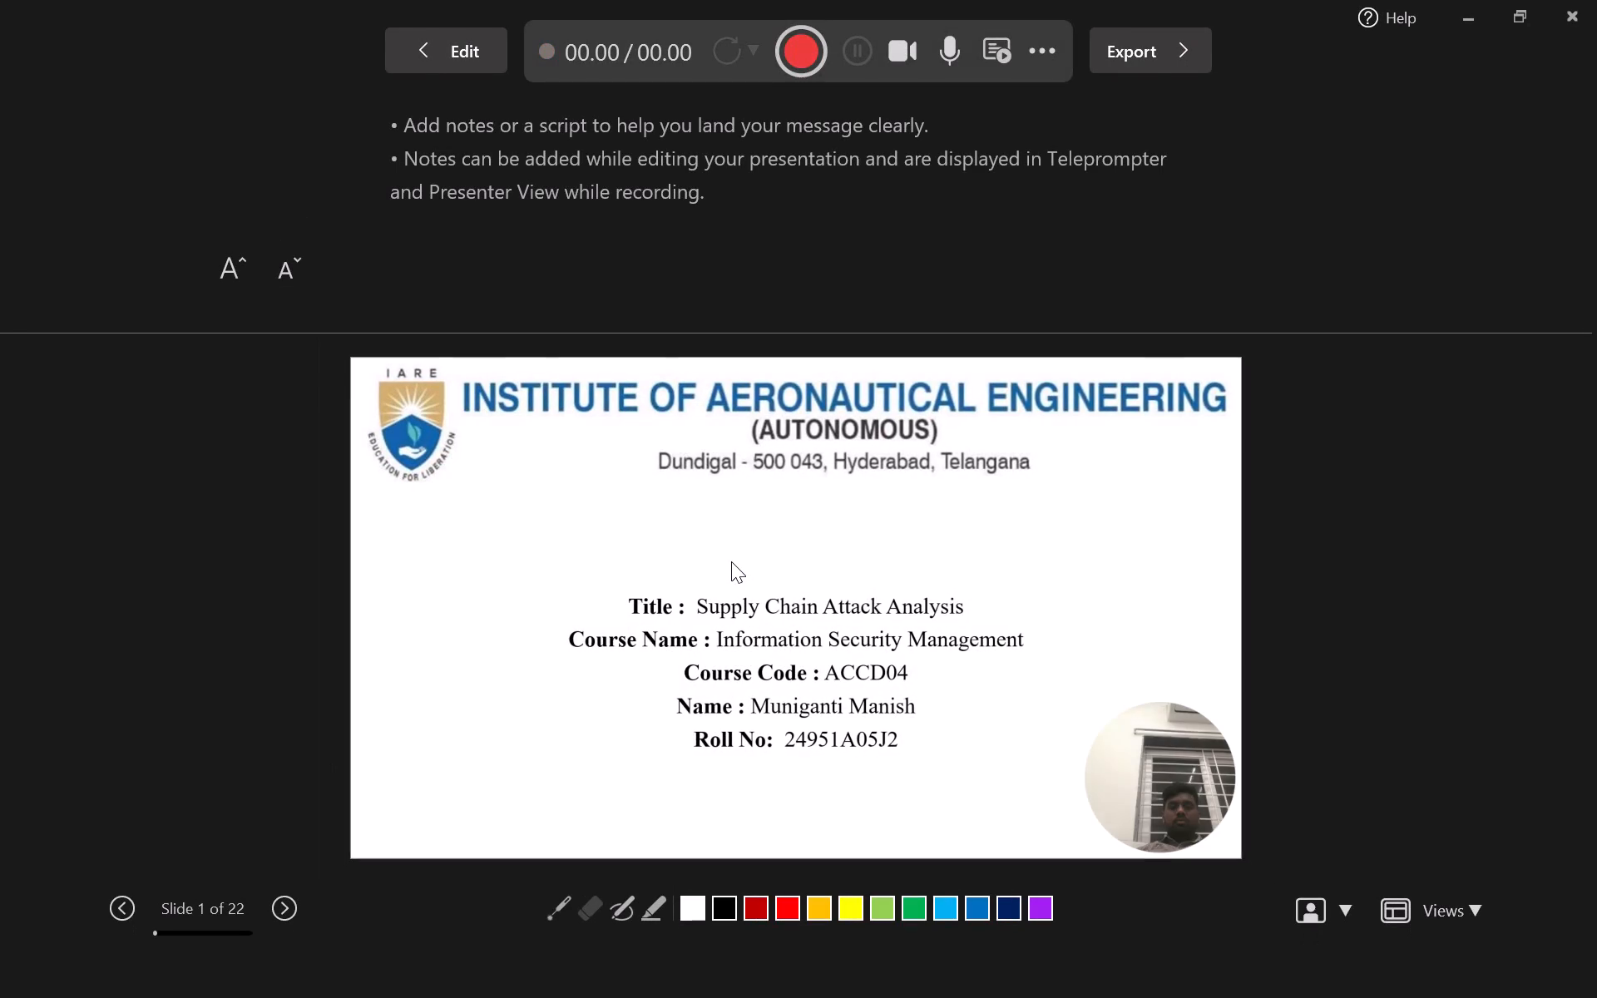
click(731, 561)
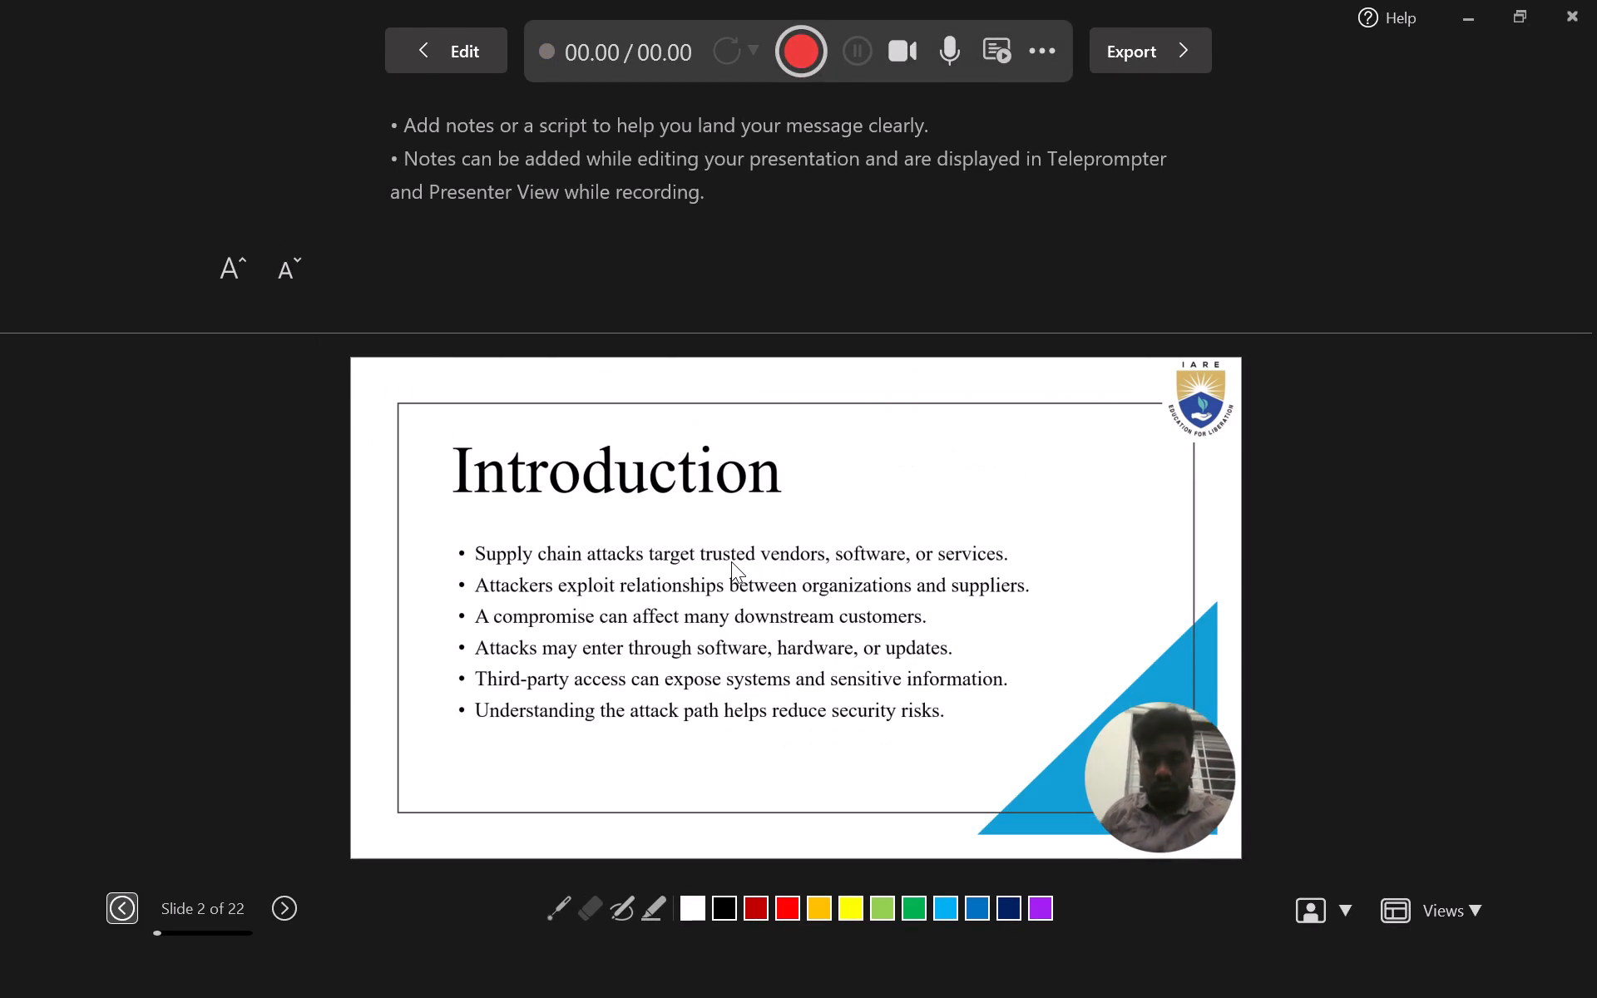
key(Left)
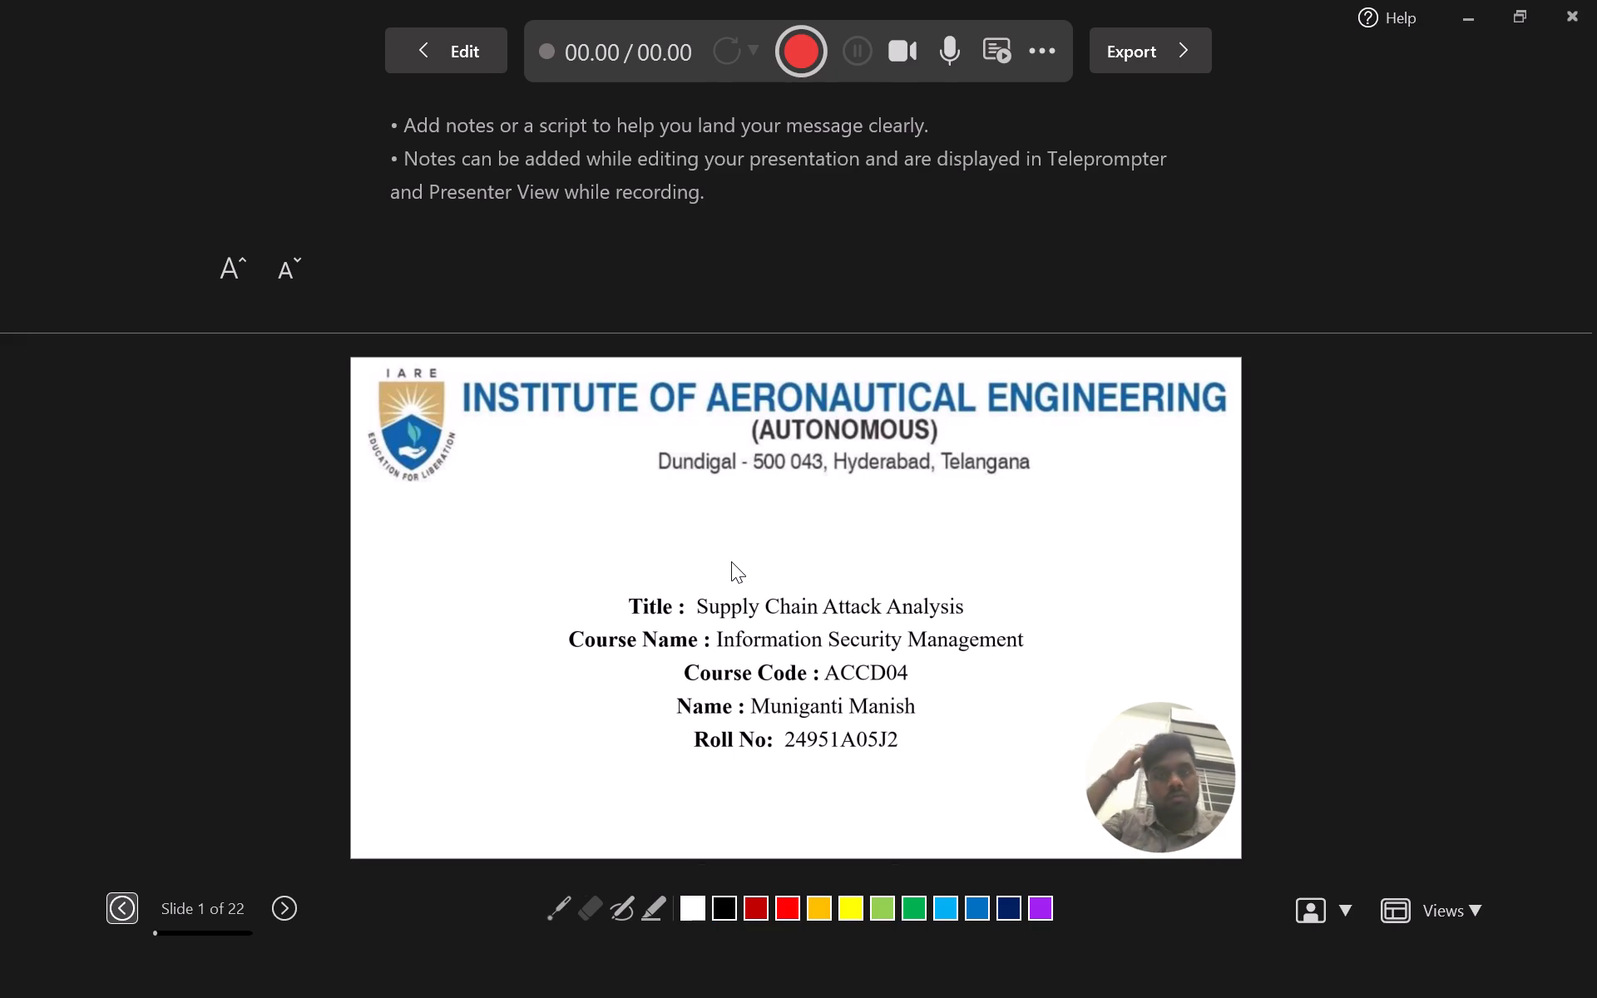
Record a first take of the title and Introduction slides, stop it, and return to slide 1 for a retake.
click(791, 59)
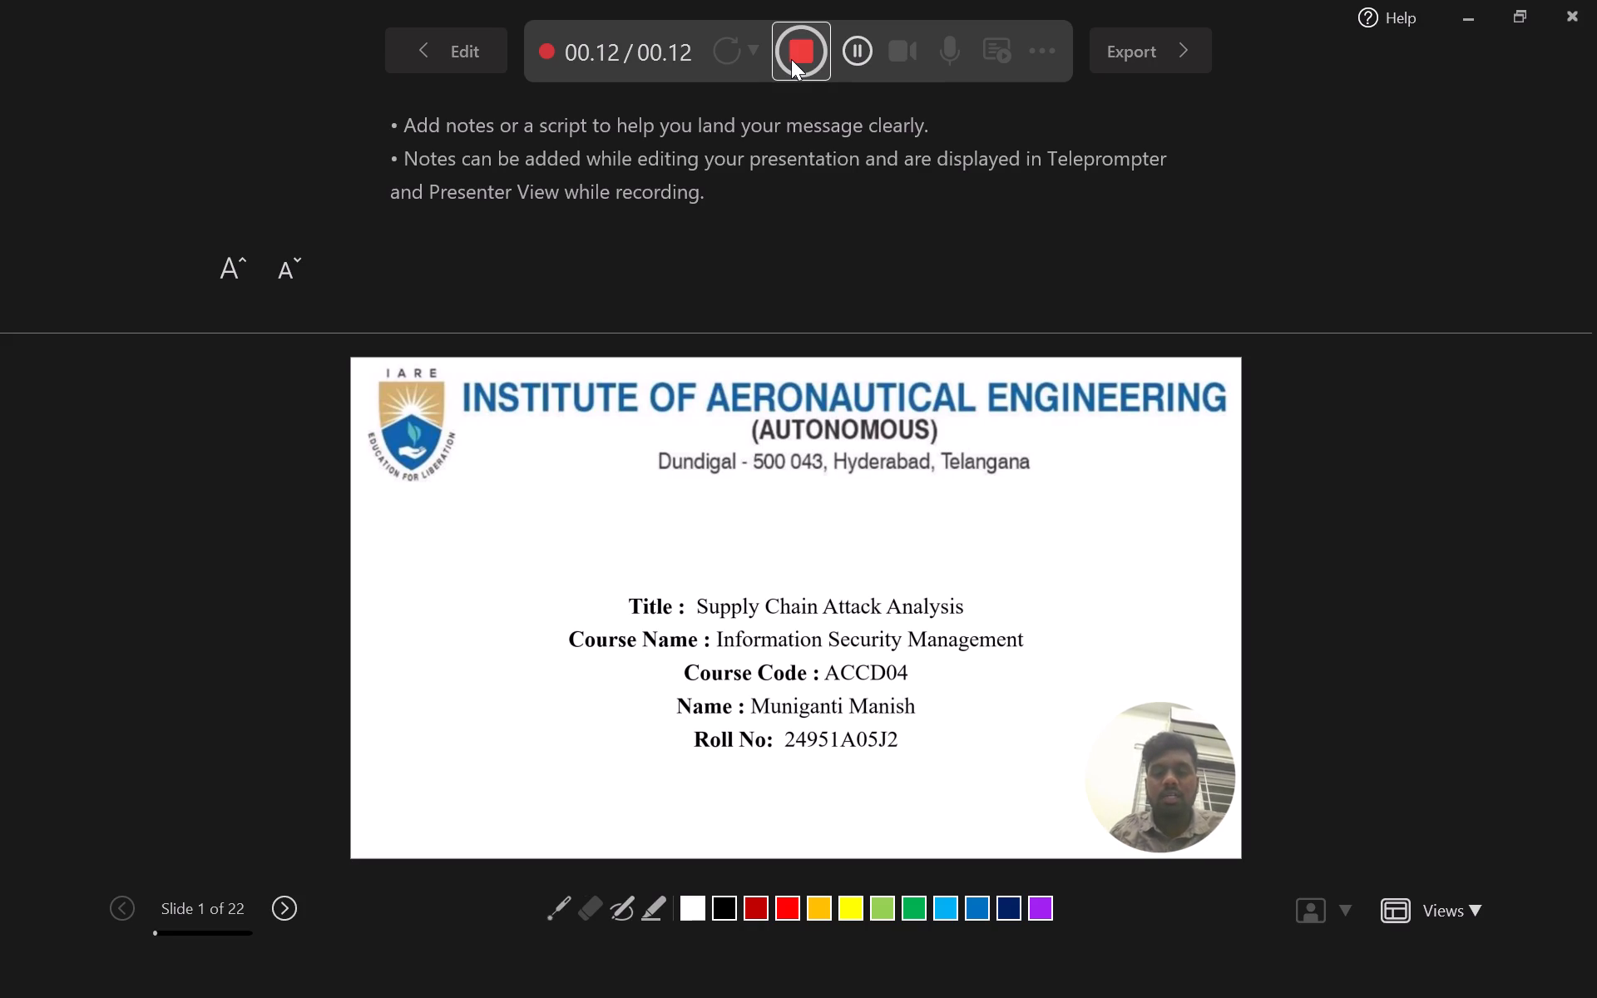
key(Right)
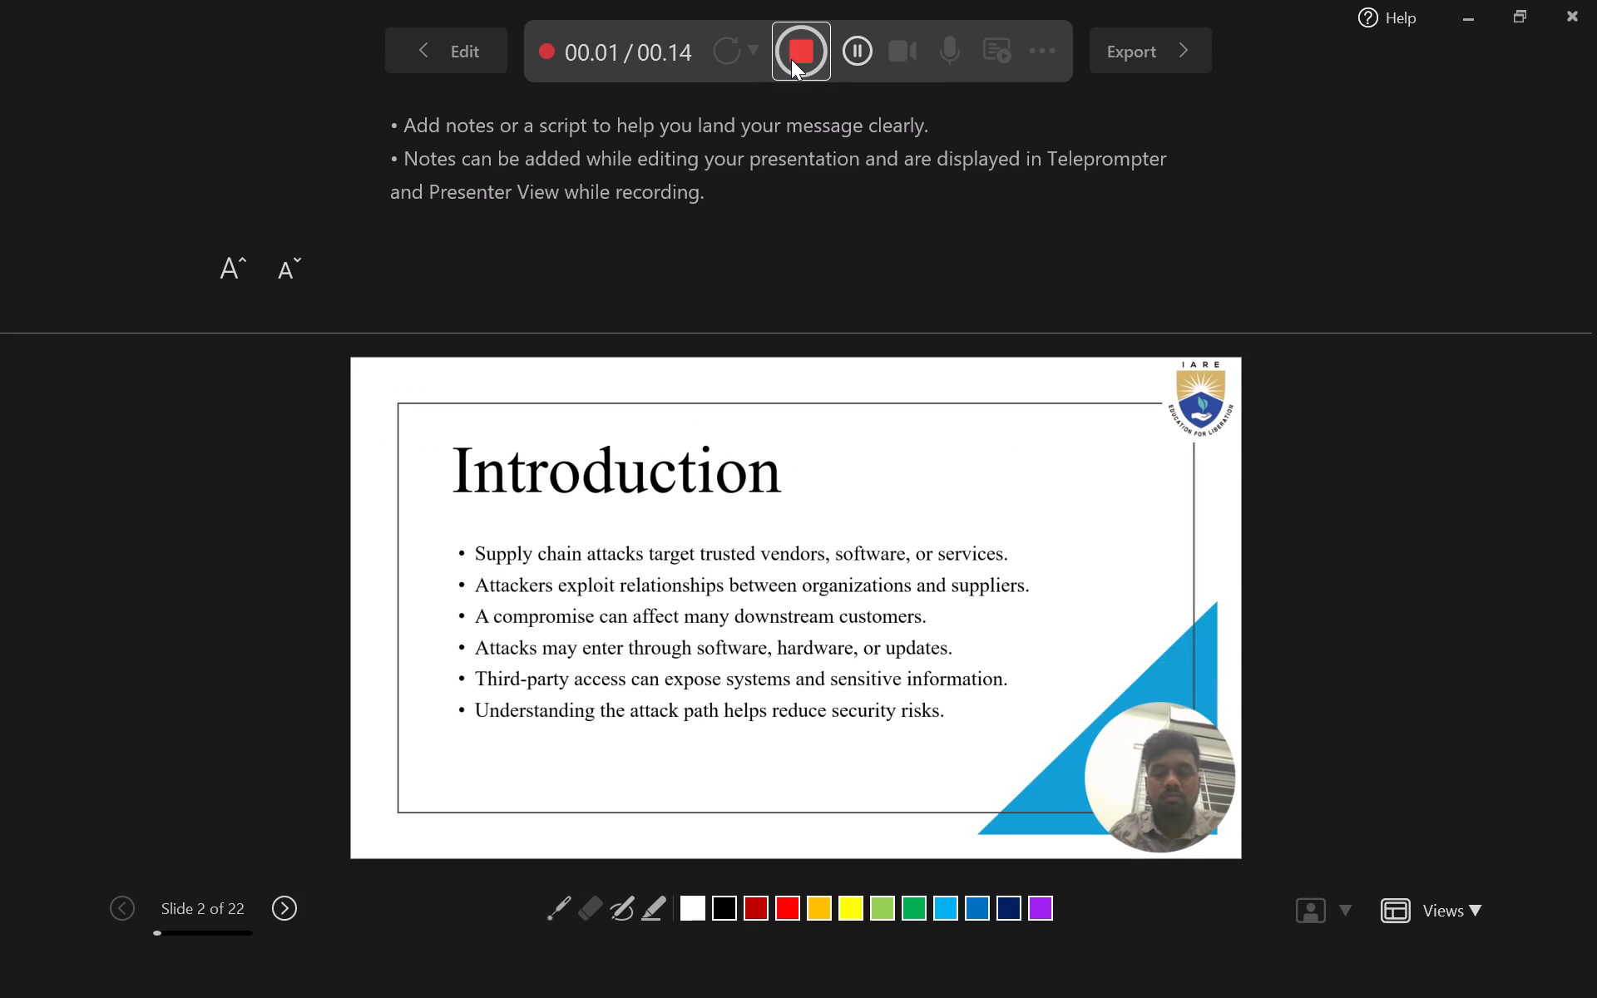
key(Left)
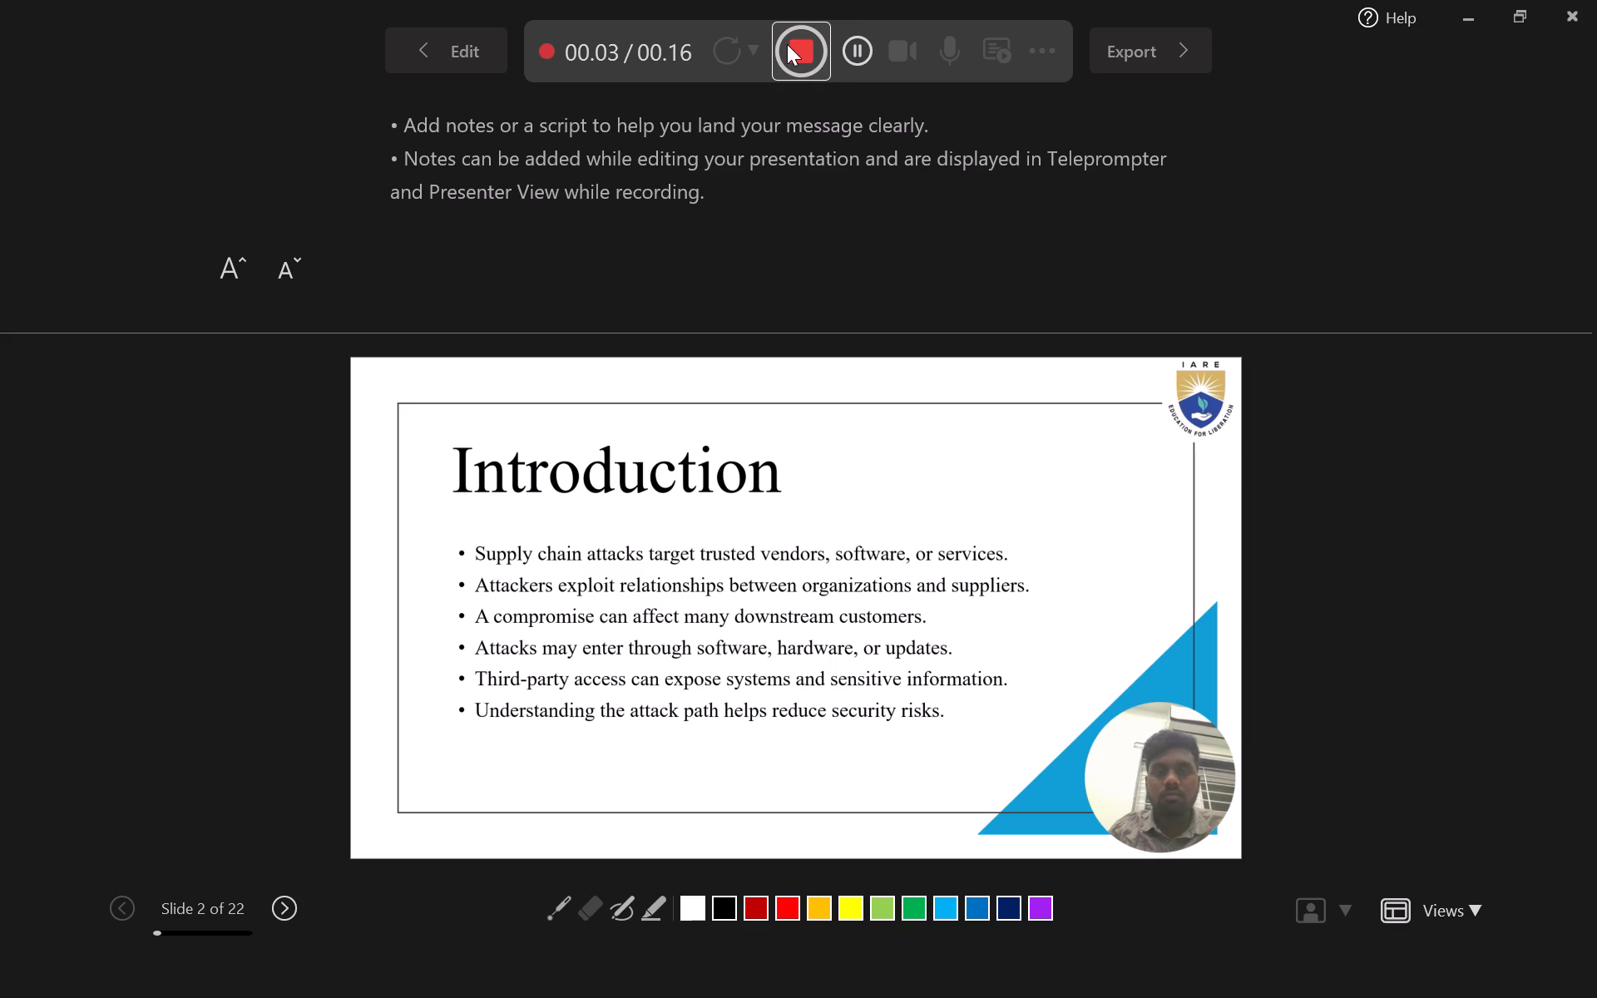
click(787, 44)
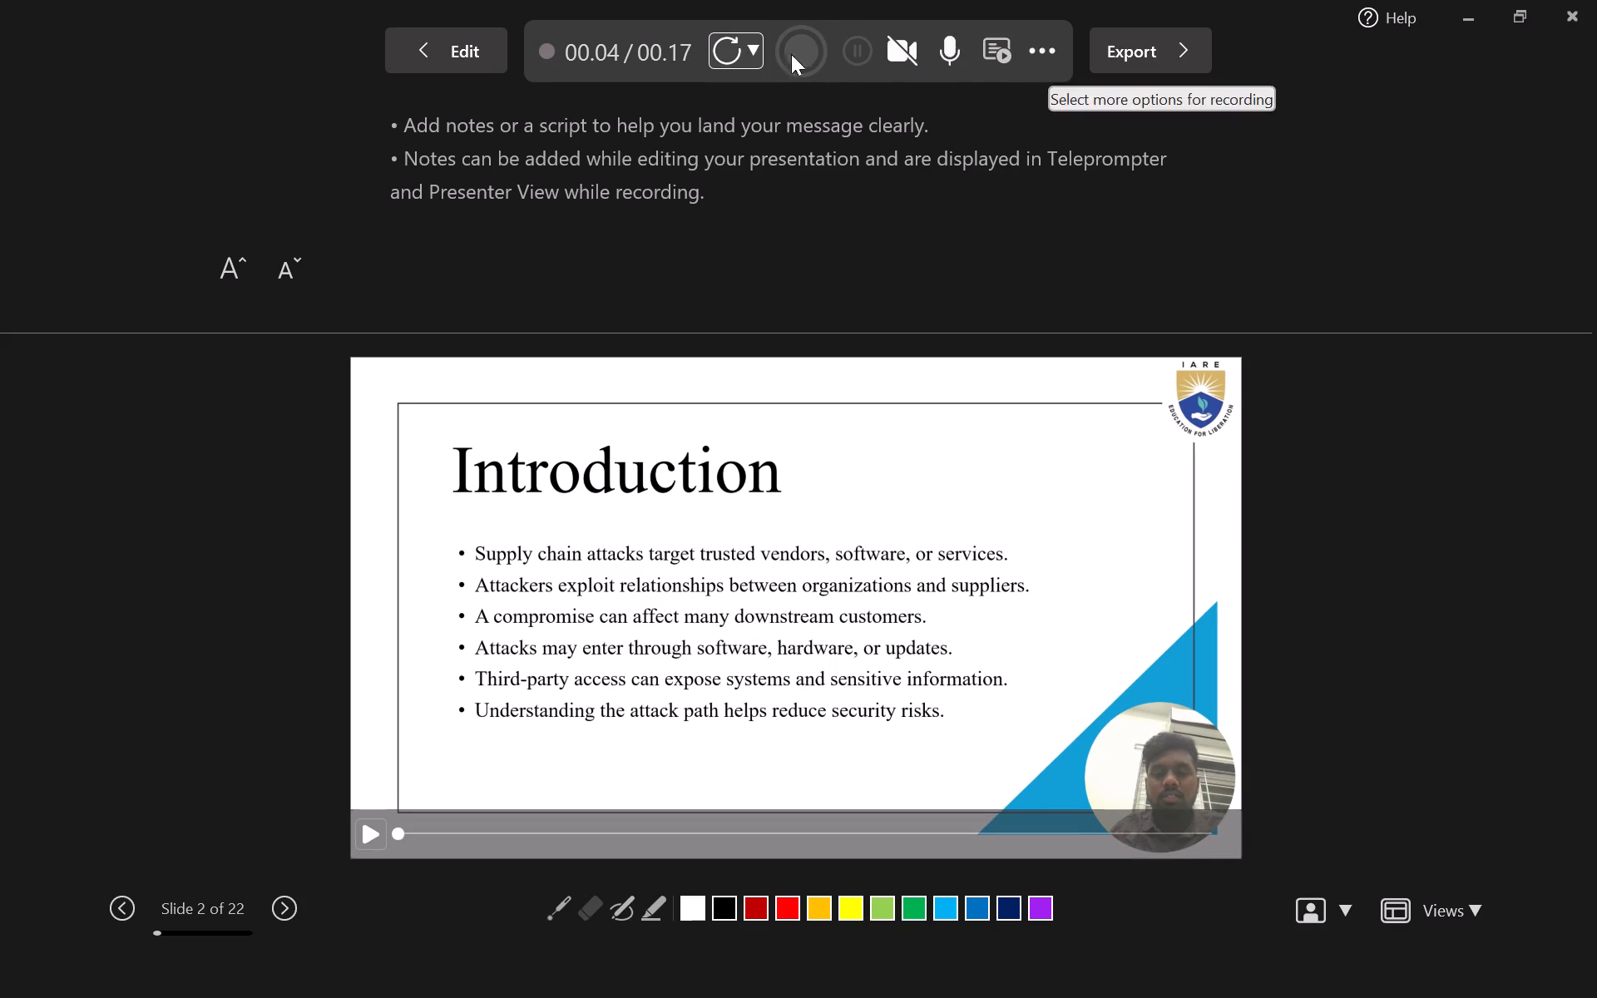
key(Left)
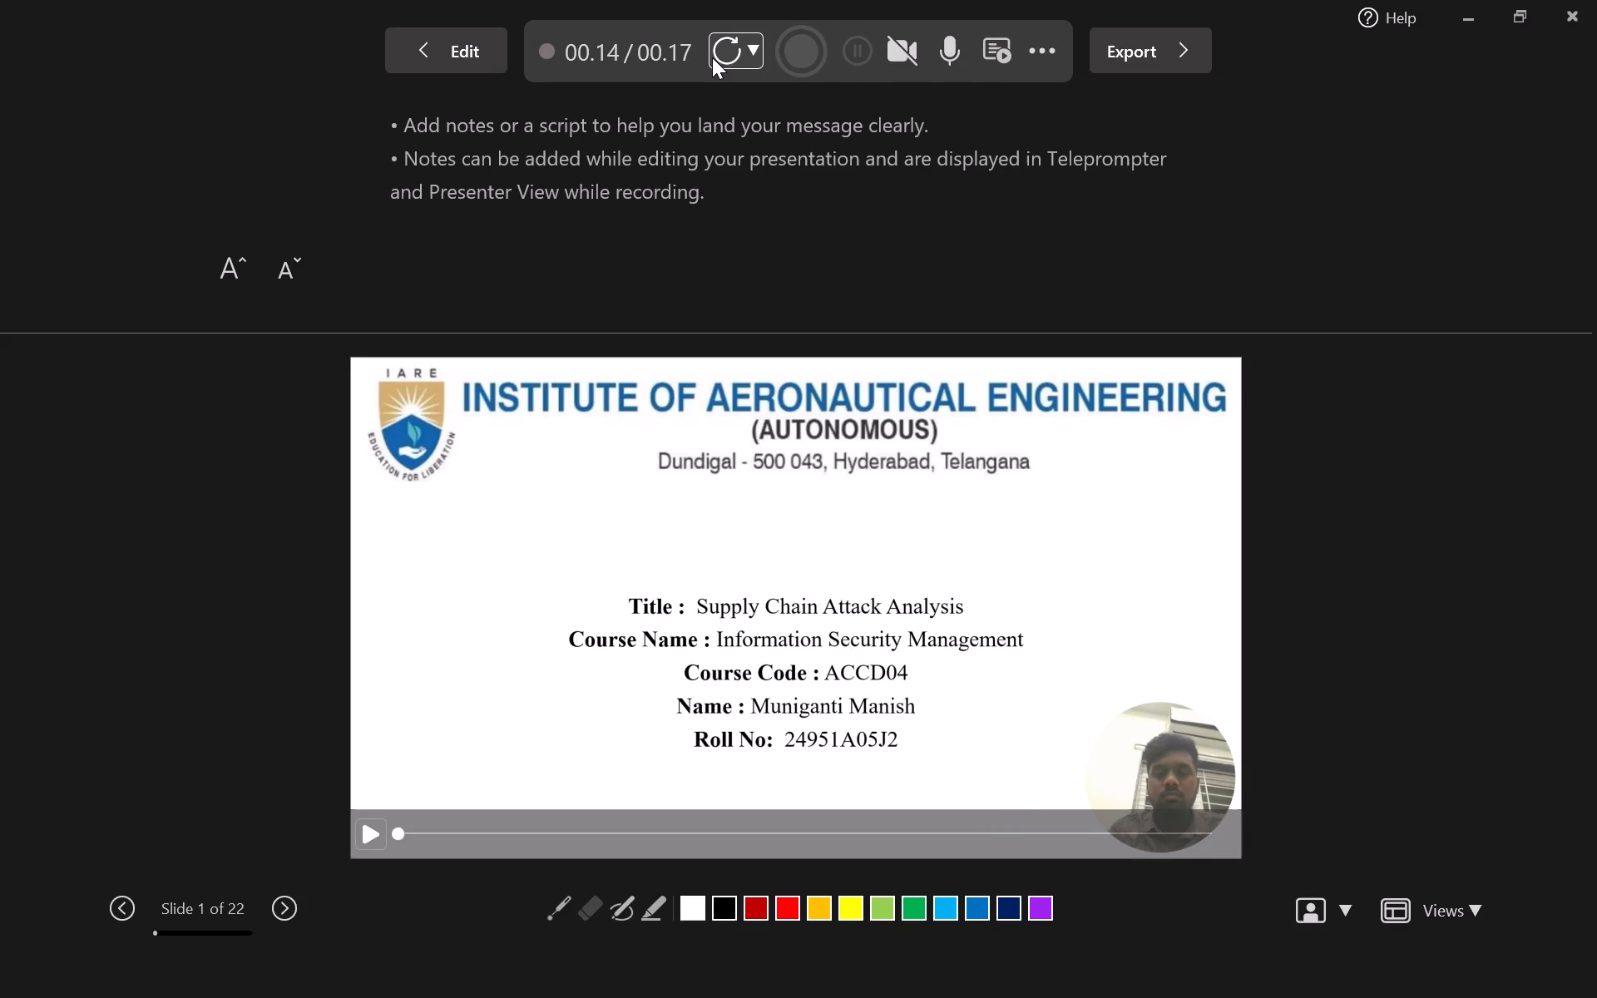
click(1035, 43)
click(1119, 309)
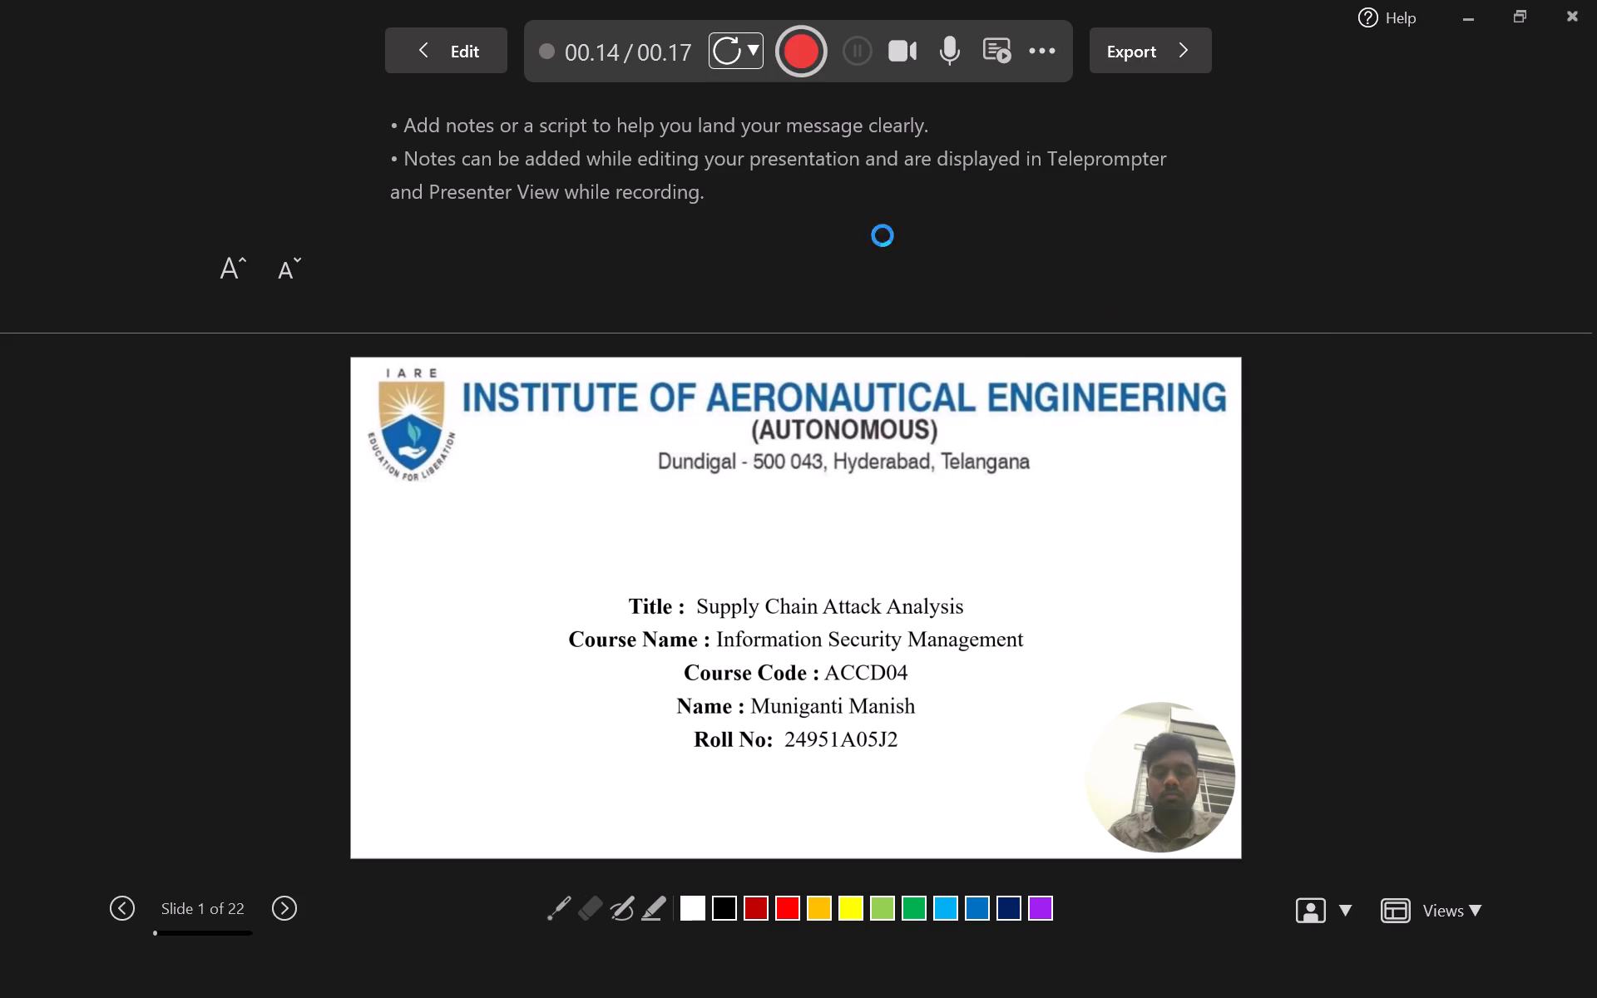
Record the narration with camera from slide 1, presenting slides 1 to 3 and advancing to Definition of a Supply Chain Attack.
click(797, 67)
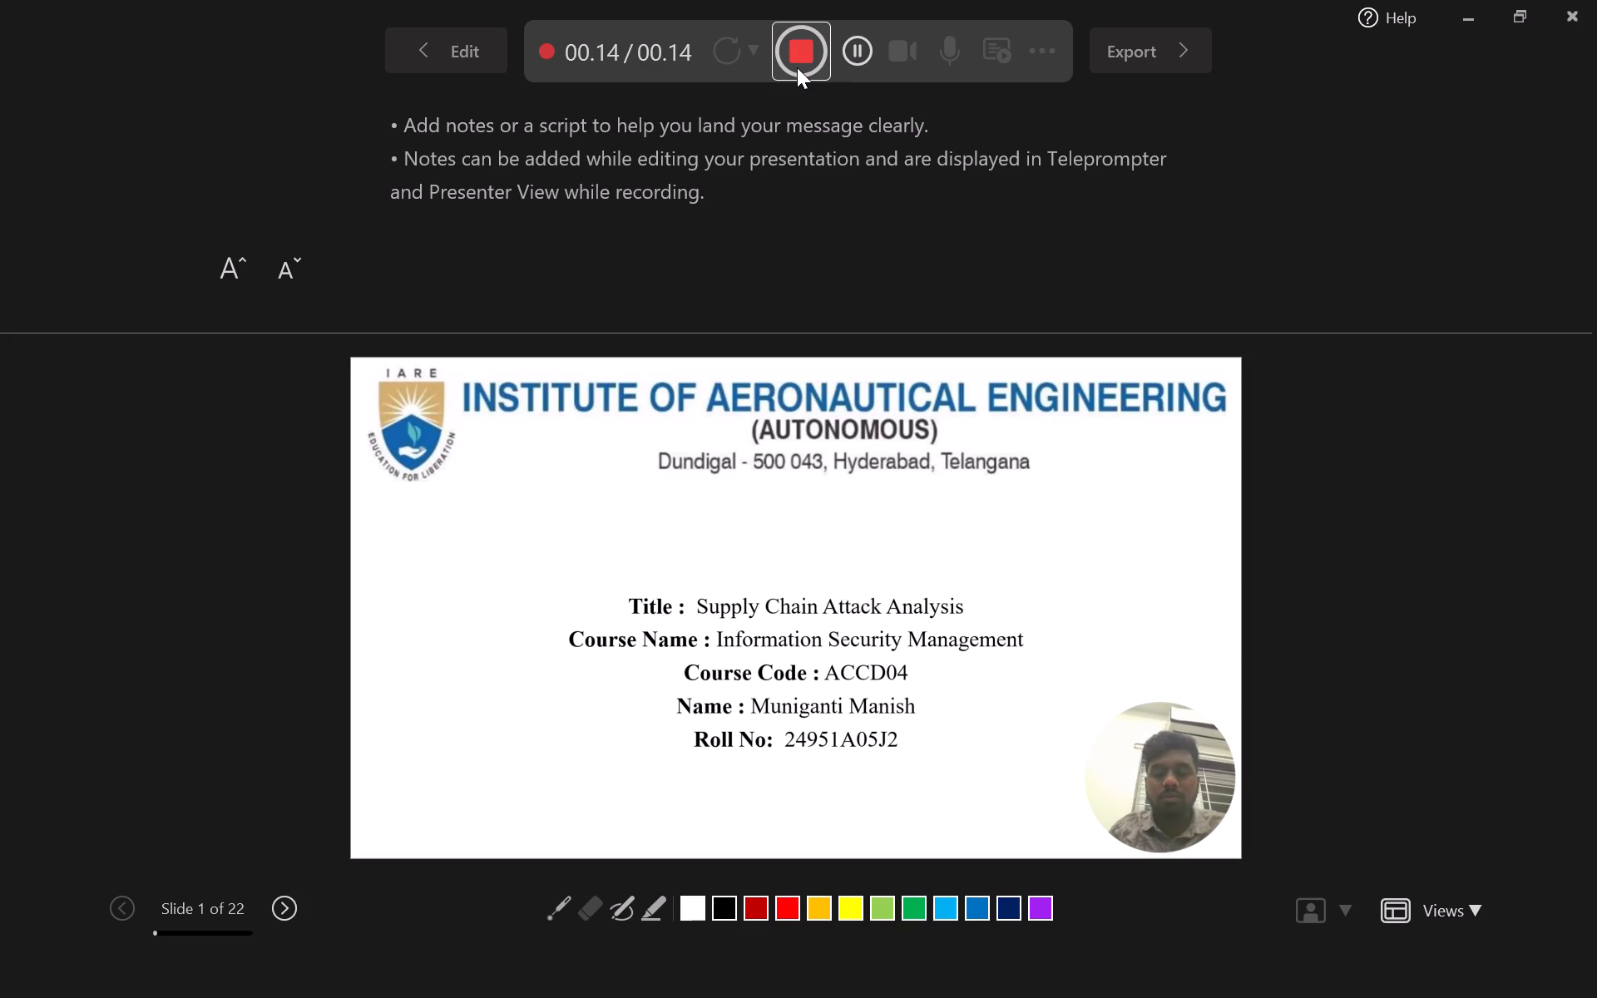
key(Right)
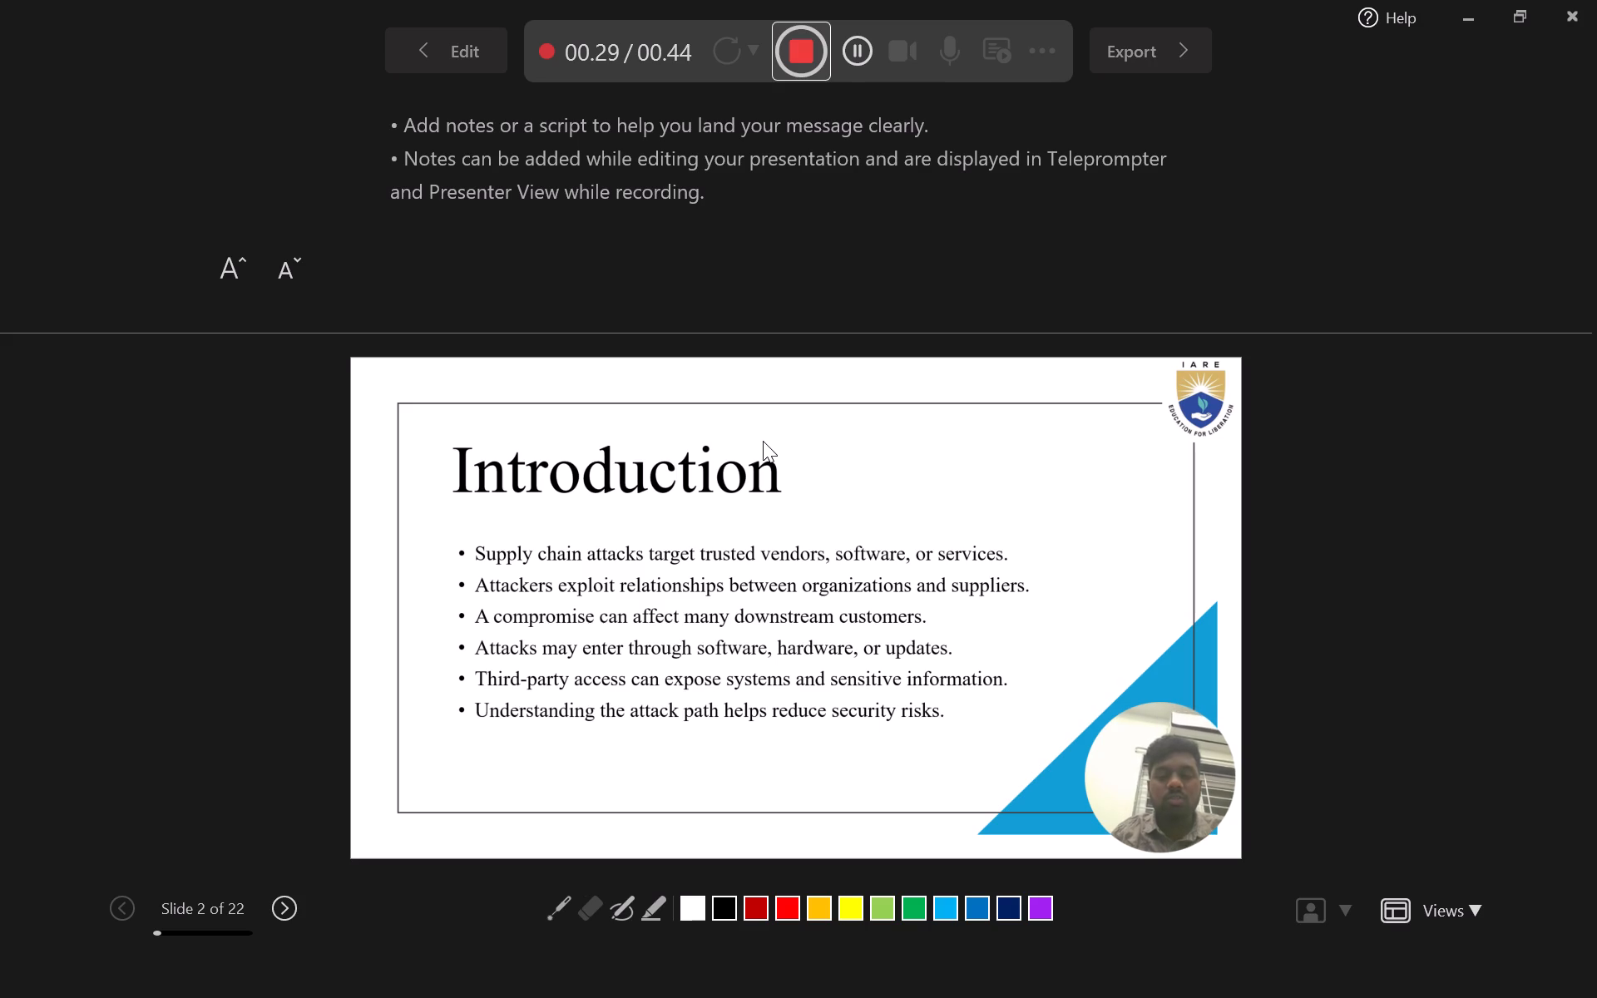
key(Right)
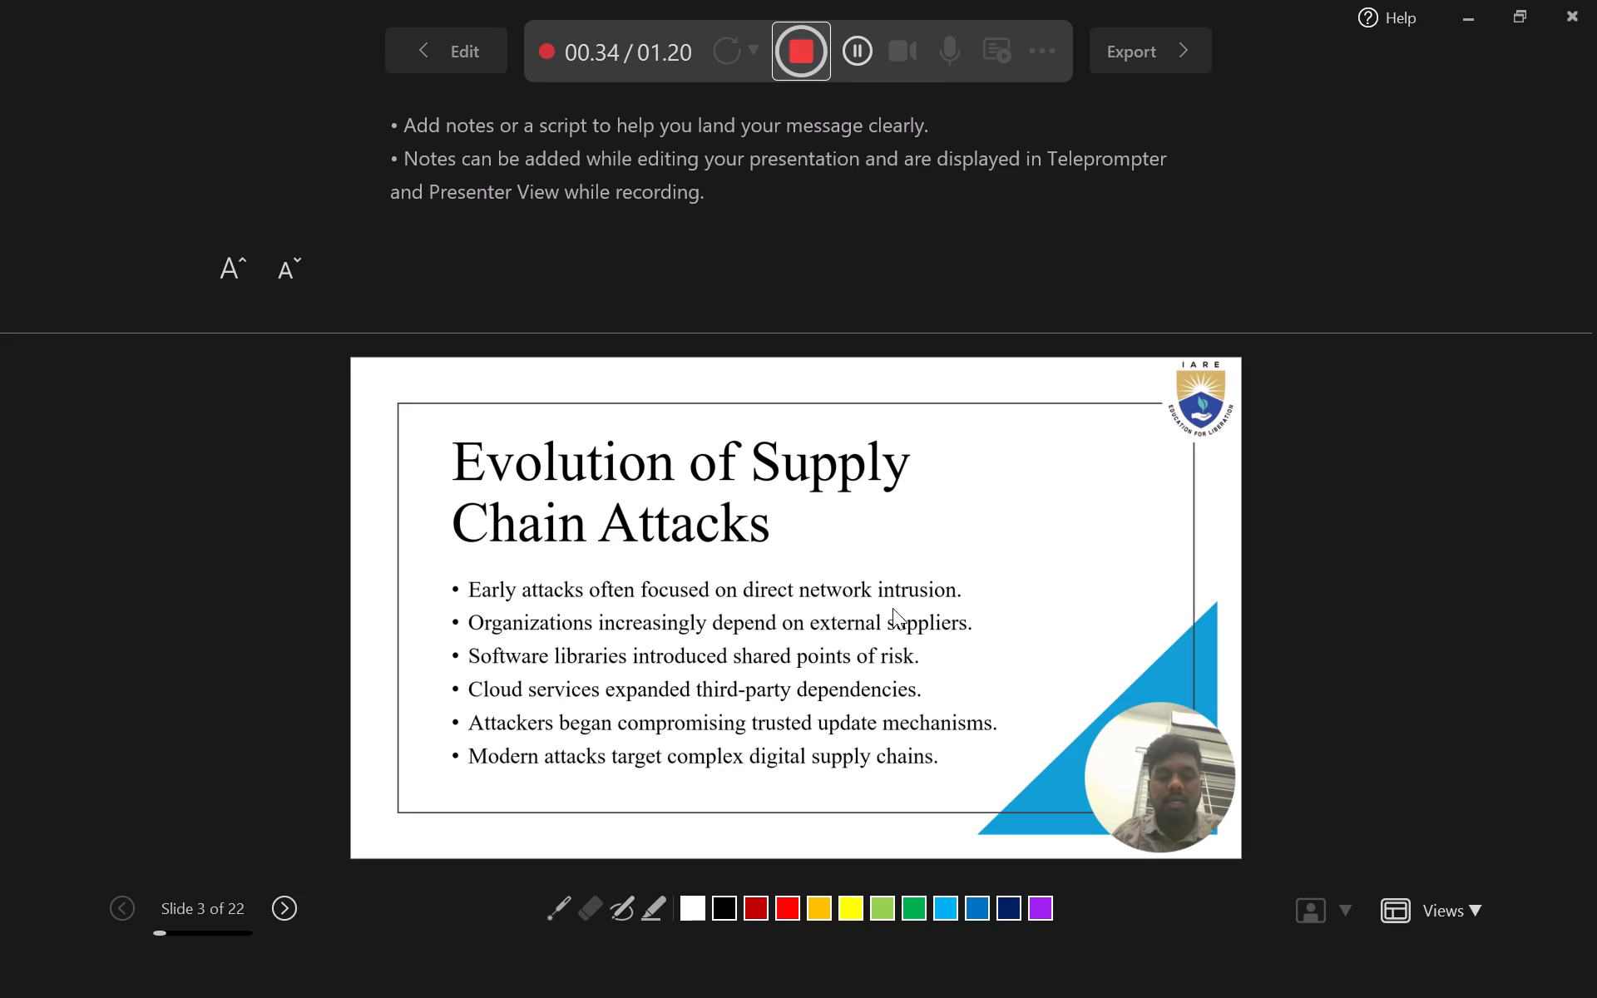
key(Right)
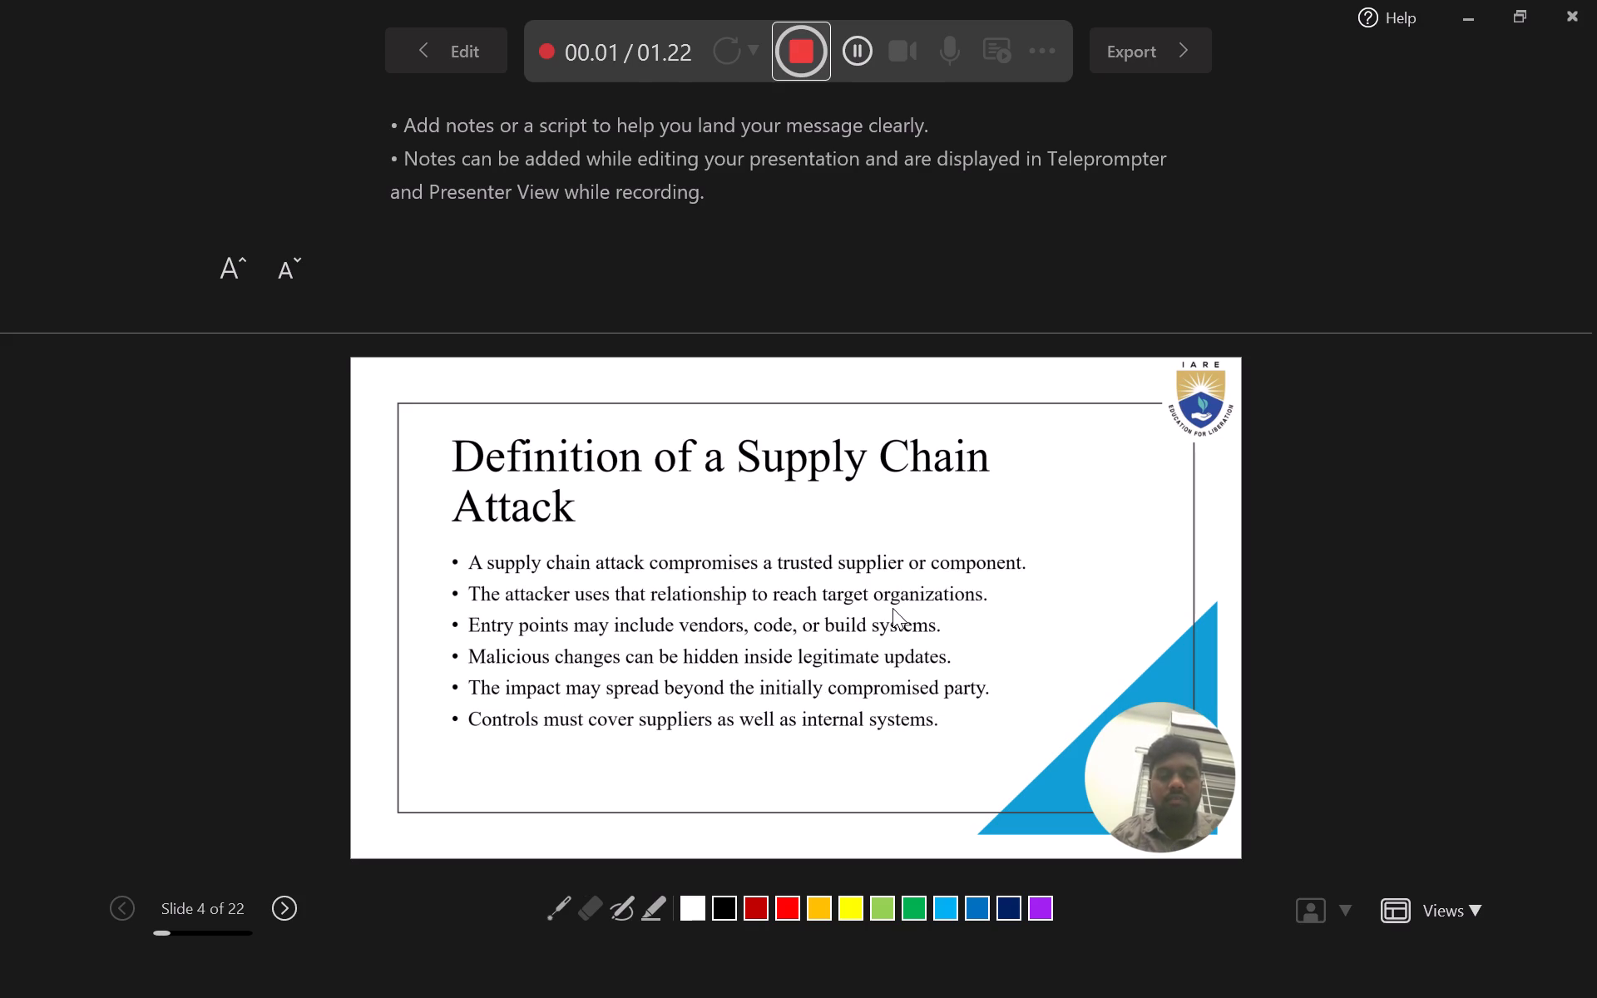
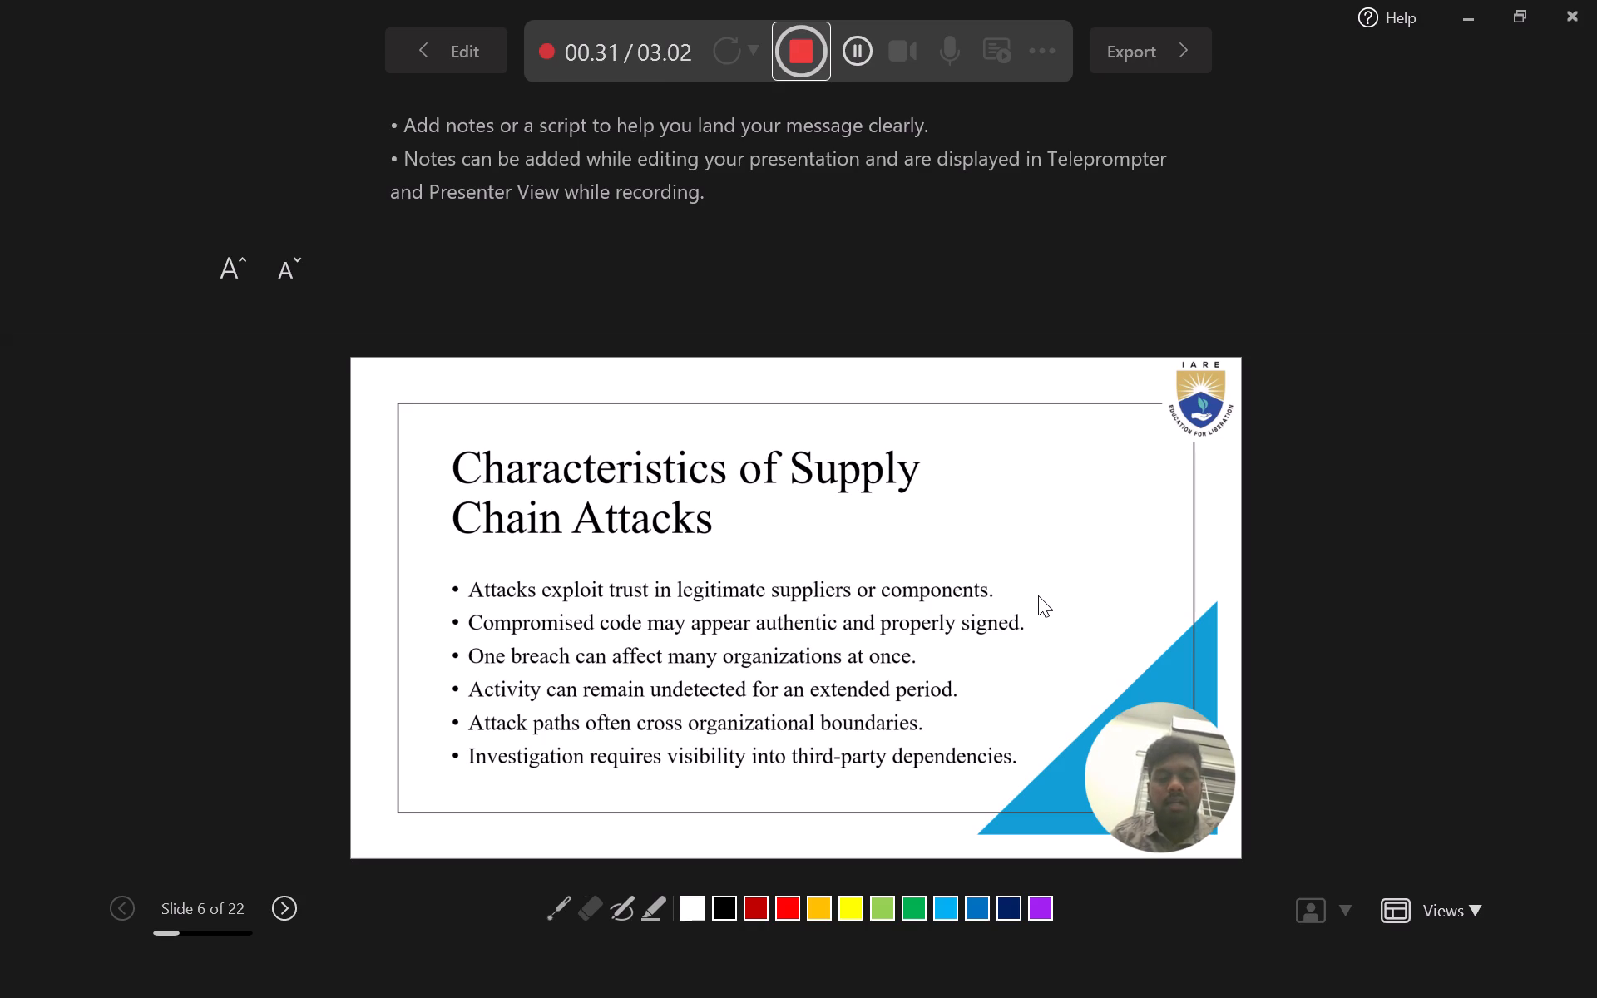
Finish narrating Characteristics of Supply Chain Attacks and advance the recording to slide 7, Challenges in Supply Chain Security.
key(Right)
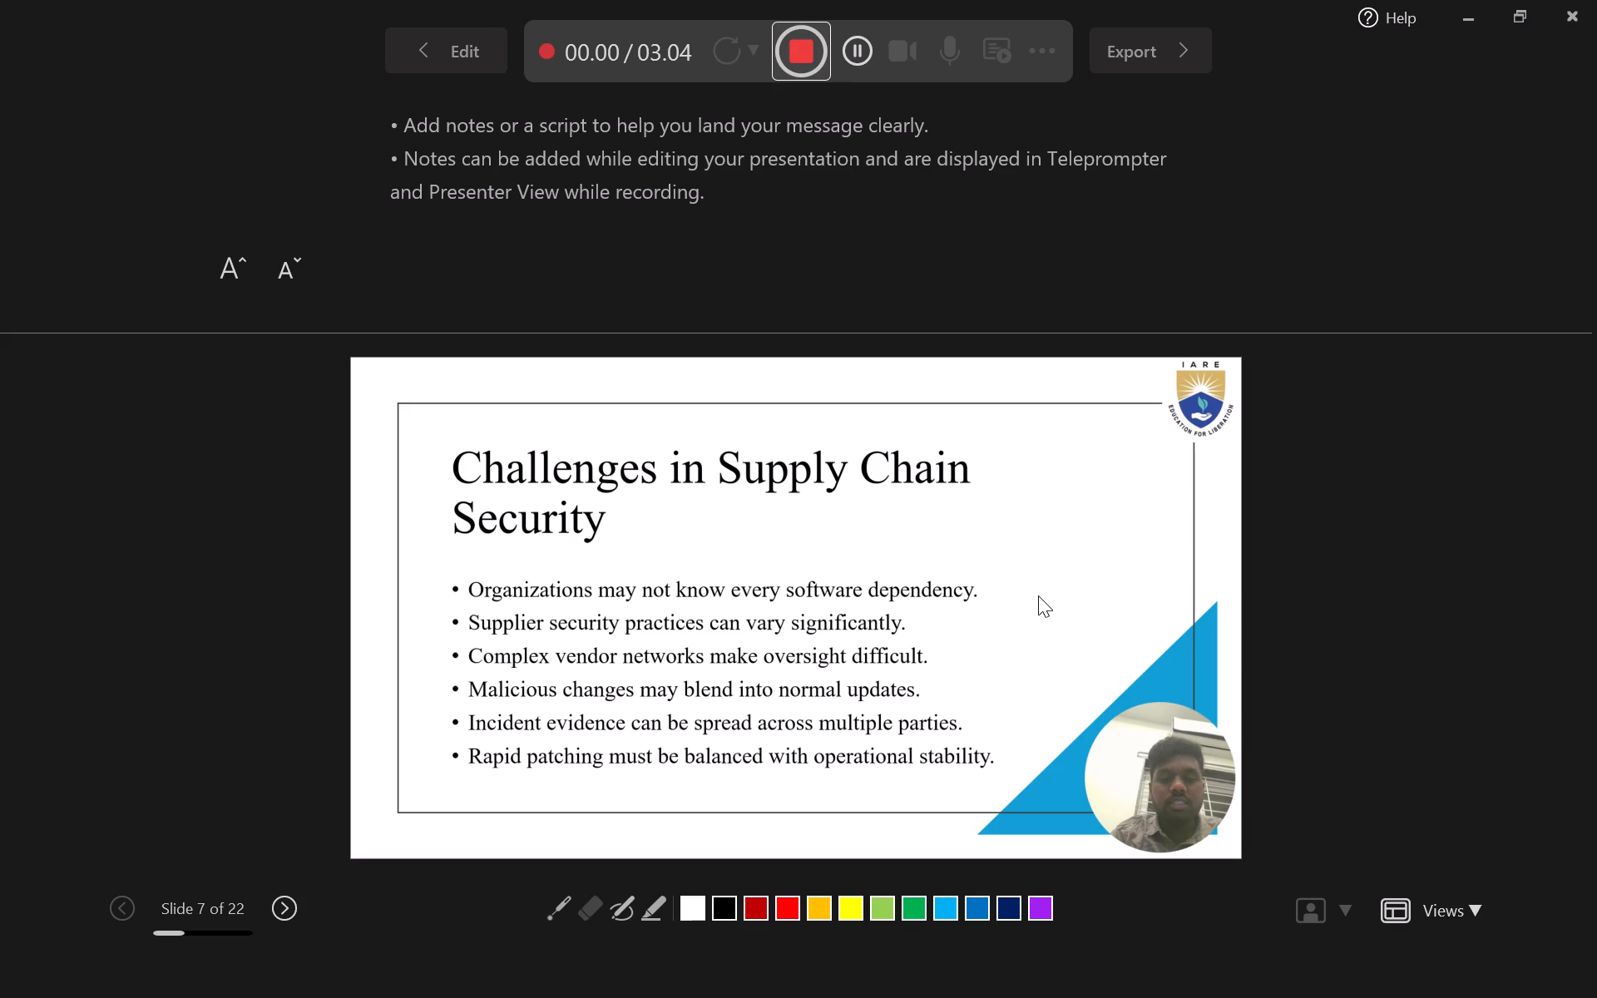
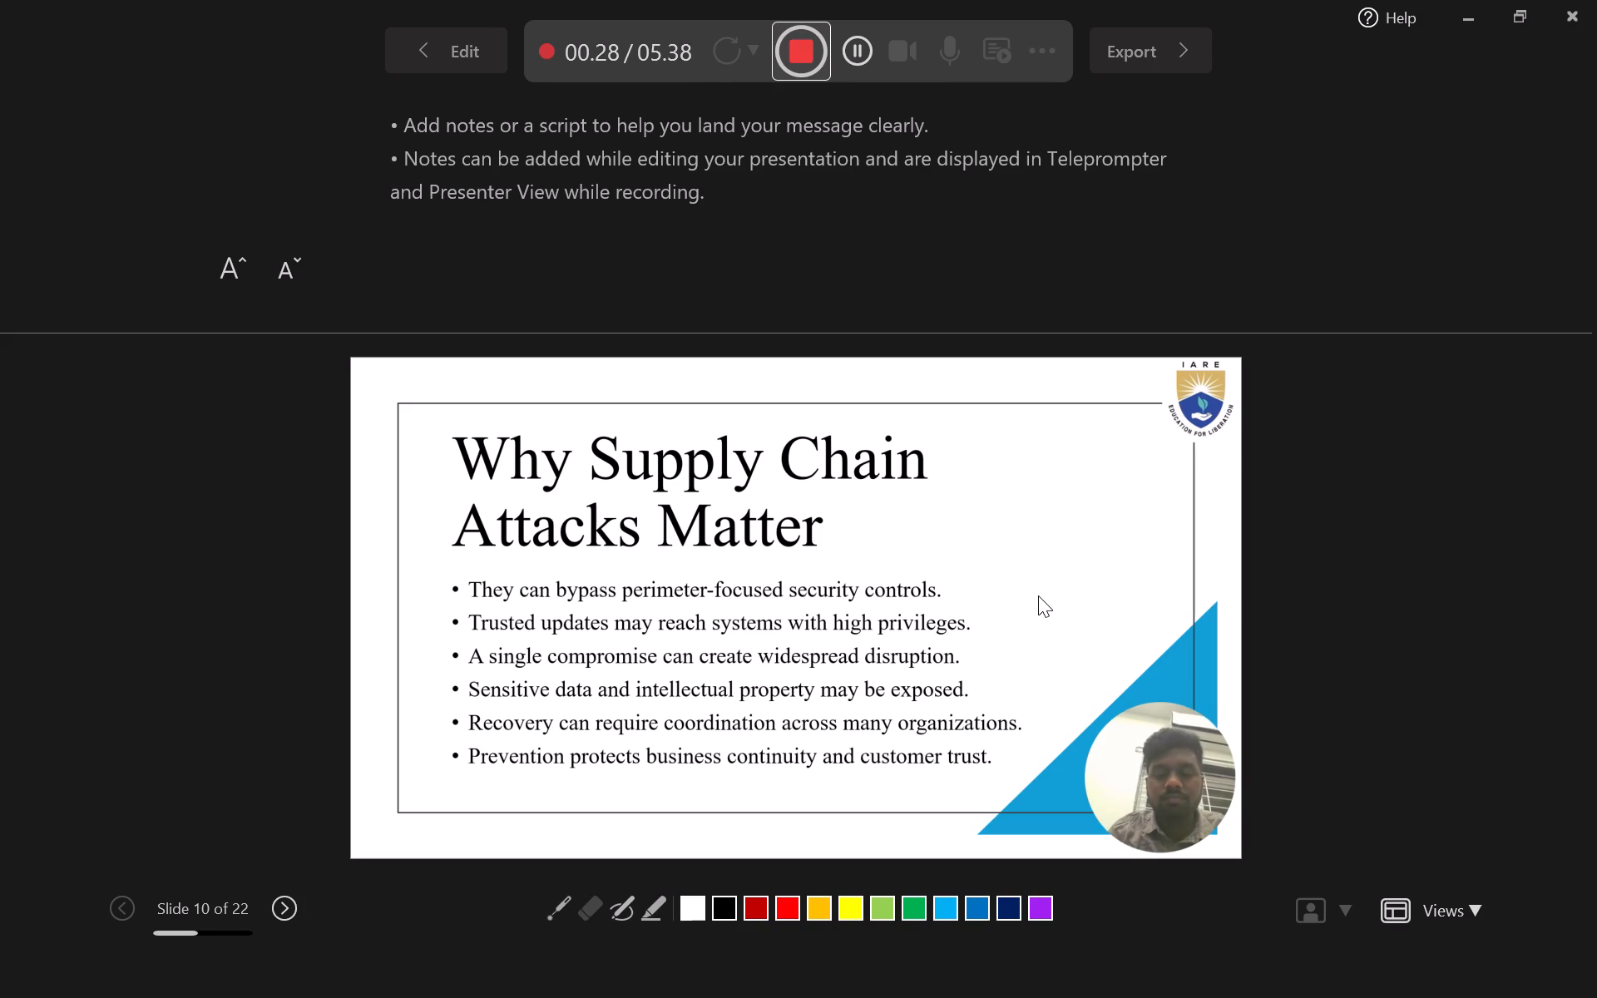
Narrate slides 10 to 15, from Why Supply Chain Attacks Matter through Security Analysis of an Attack, advancing the recording to slide 16, Security Tools and Practices.
key(Right)
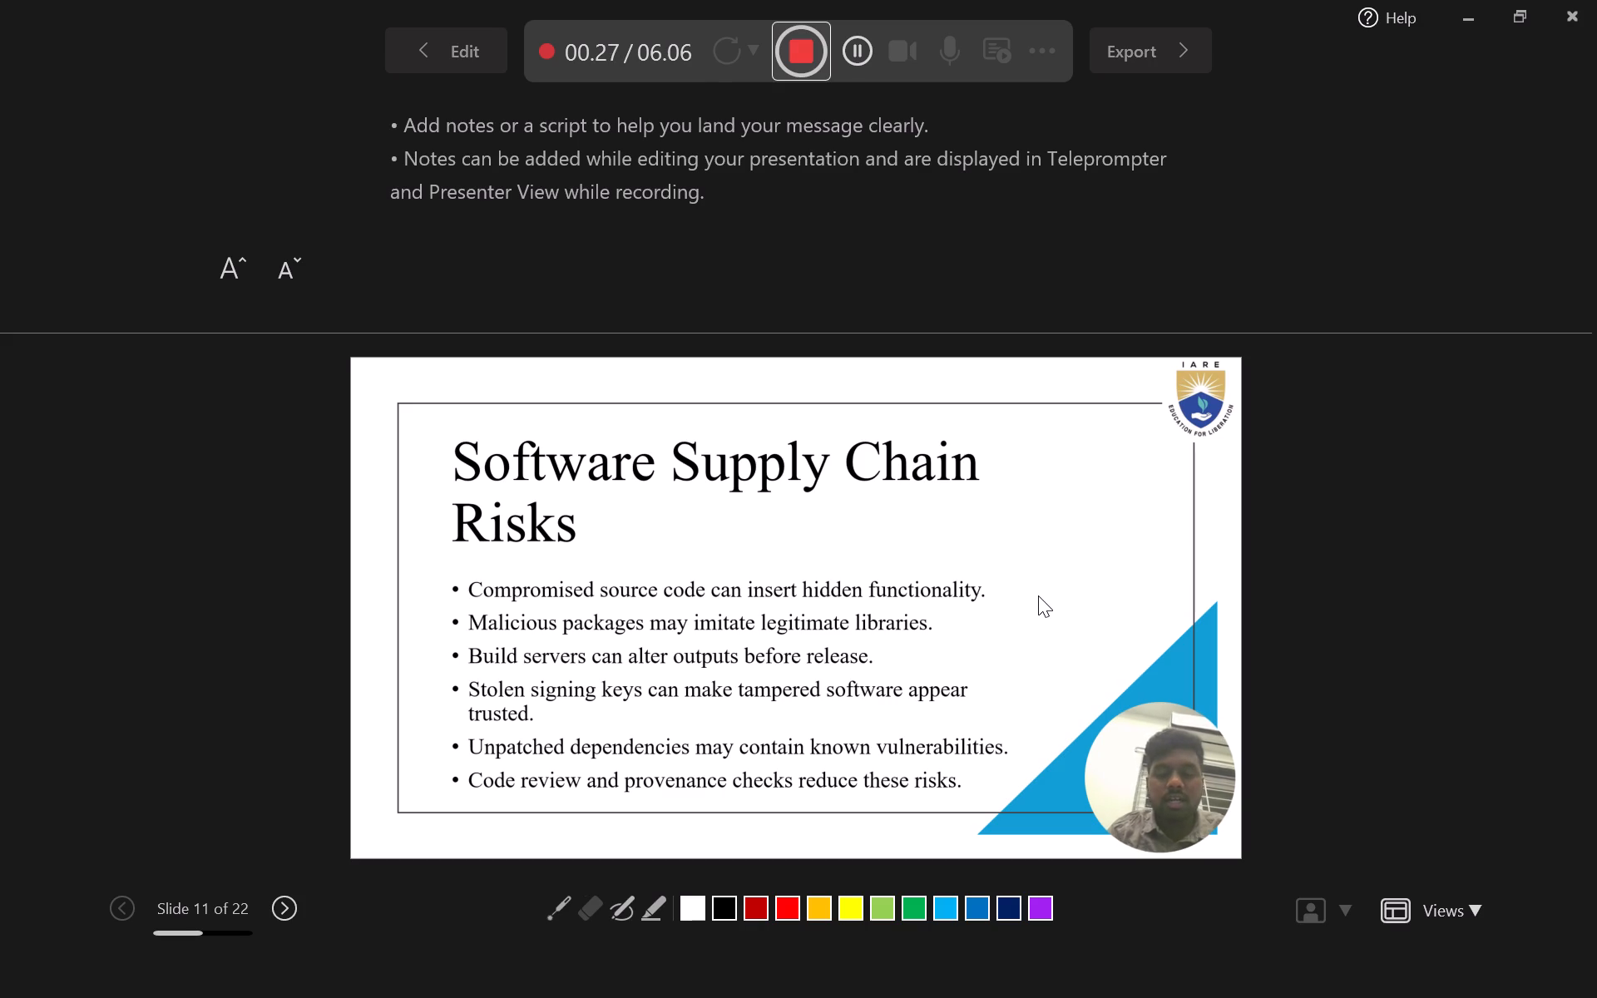
key(Right)
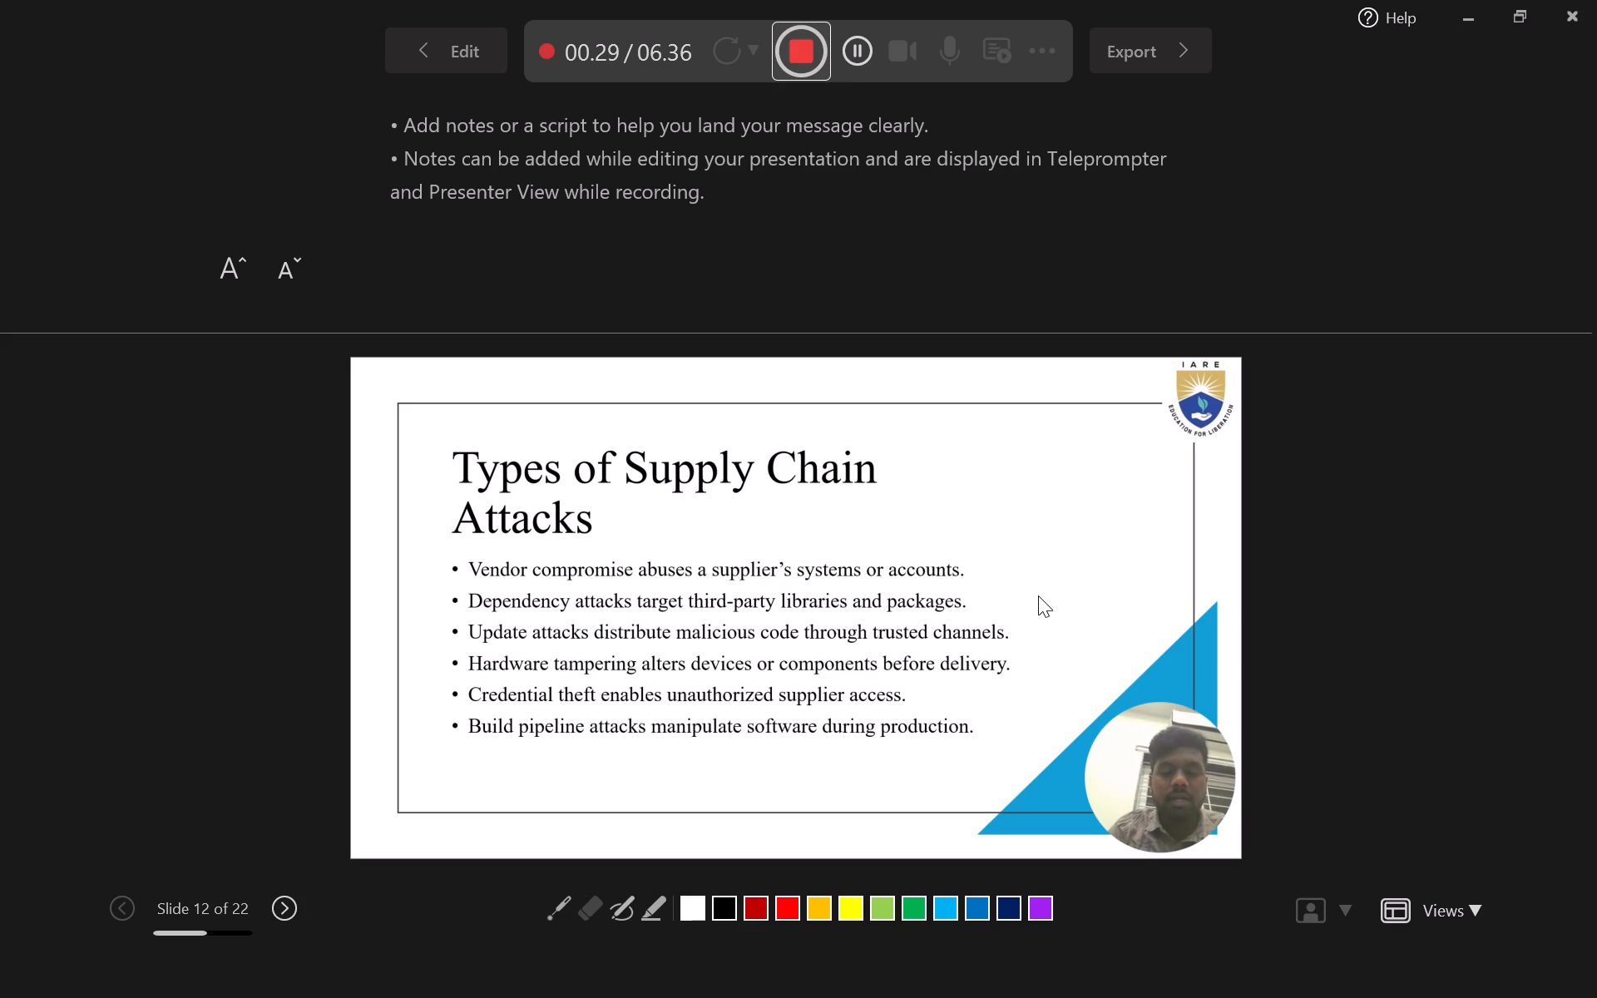
key(Right)
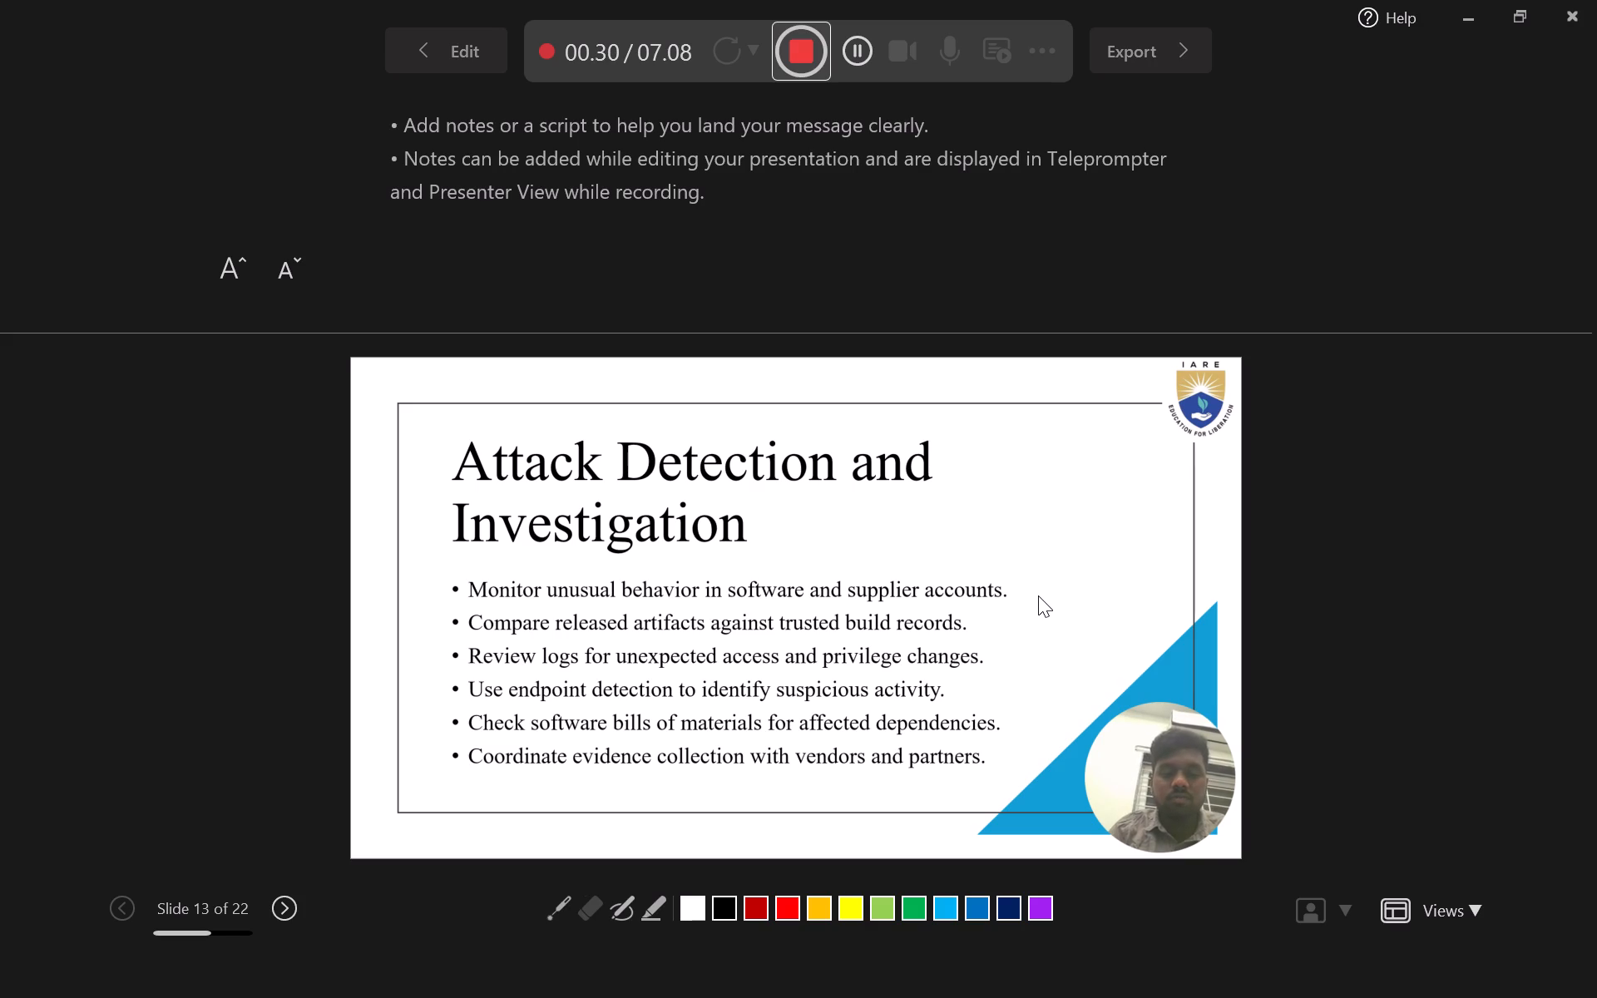
key(Right)
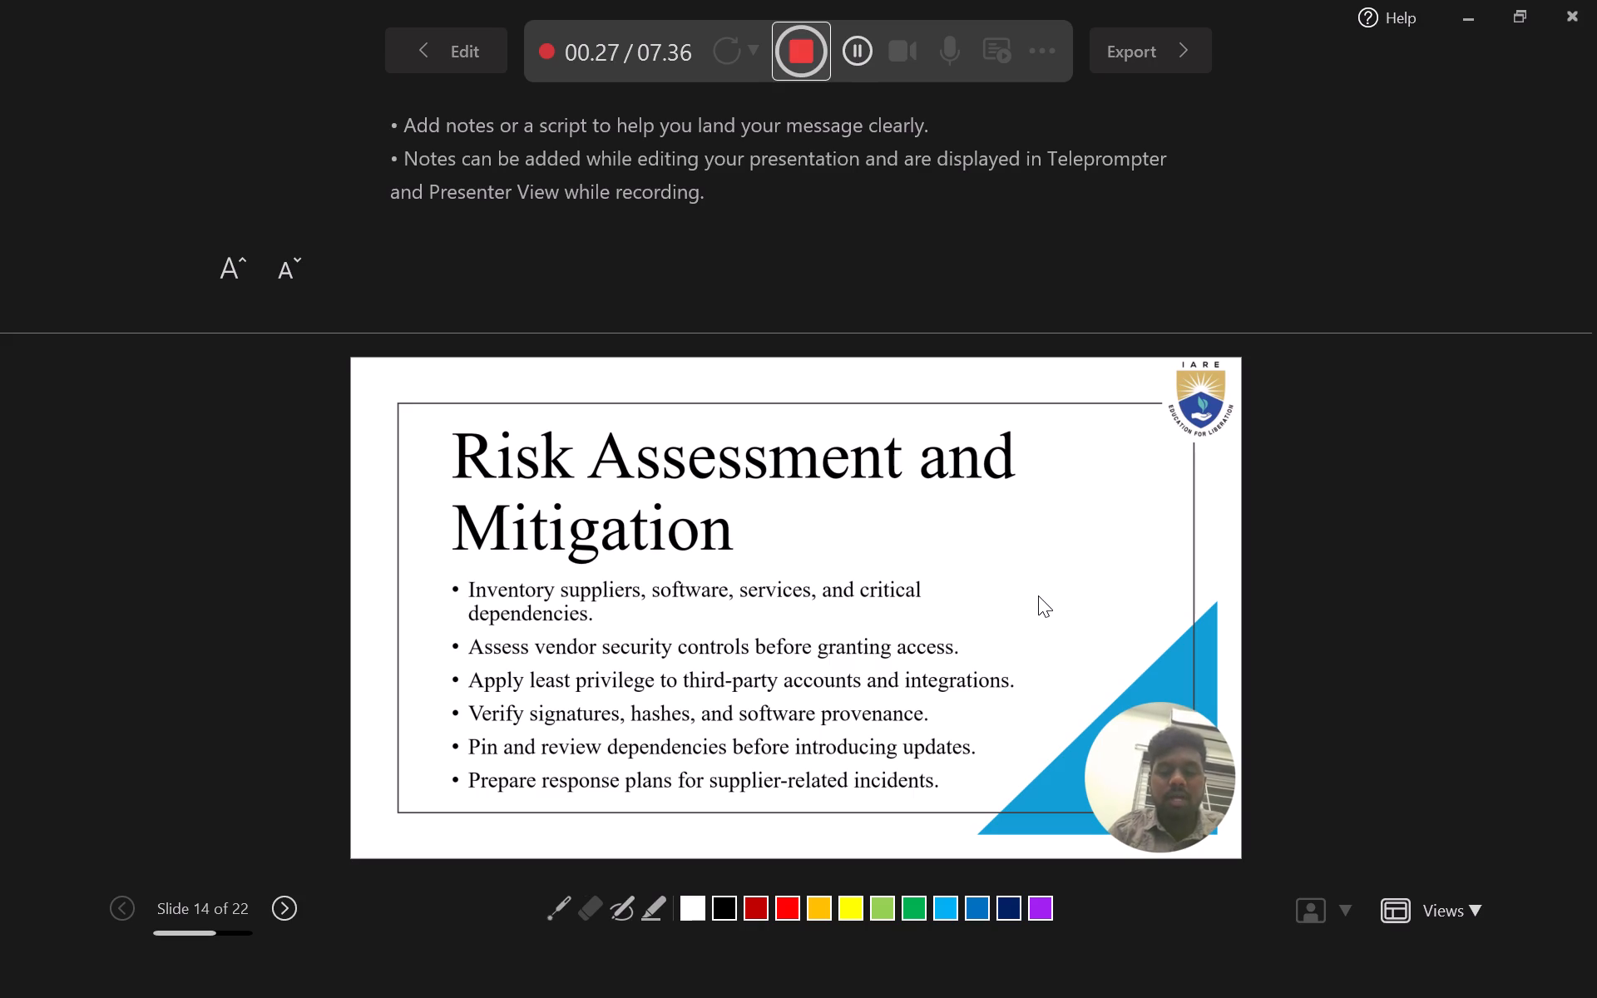
key(Right)
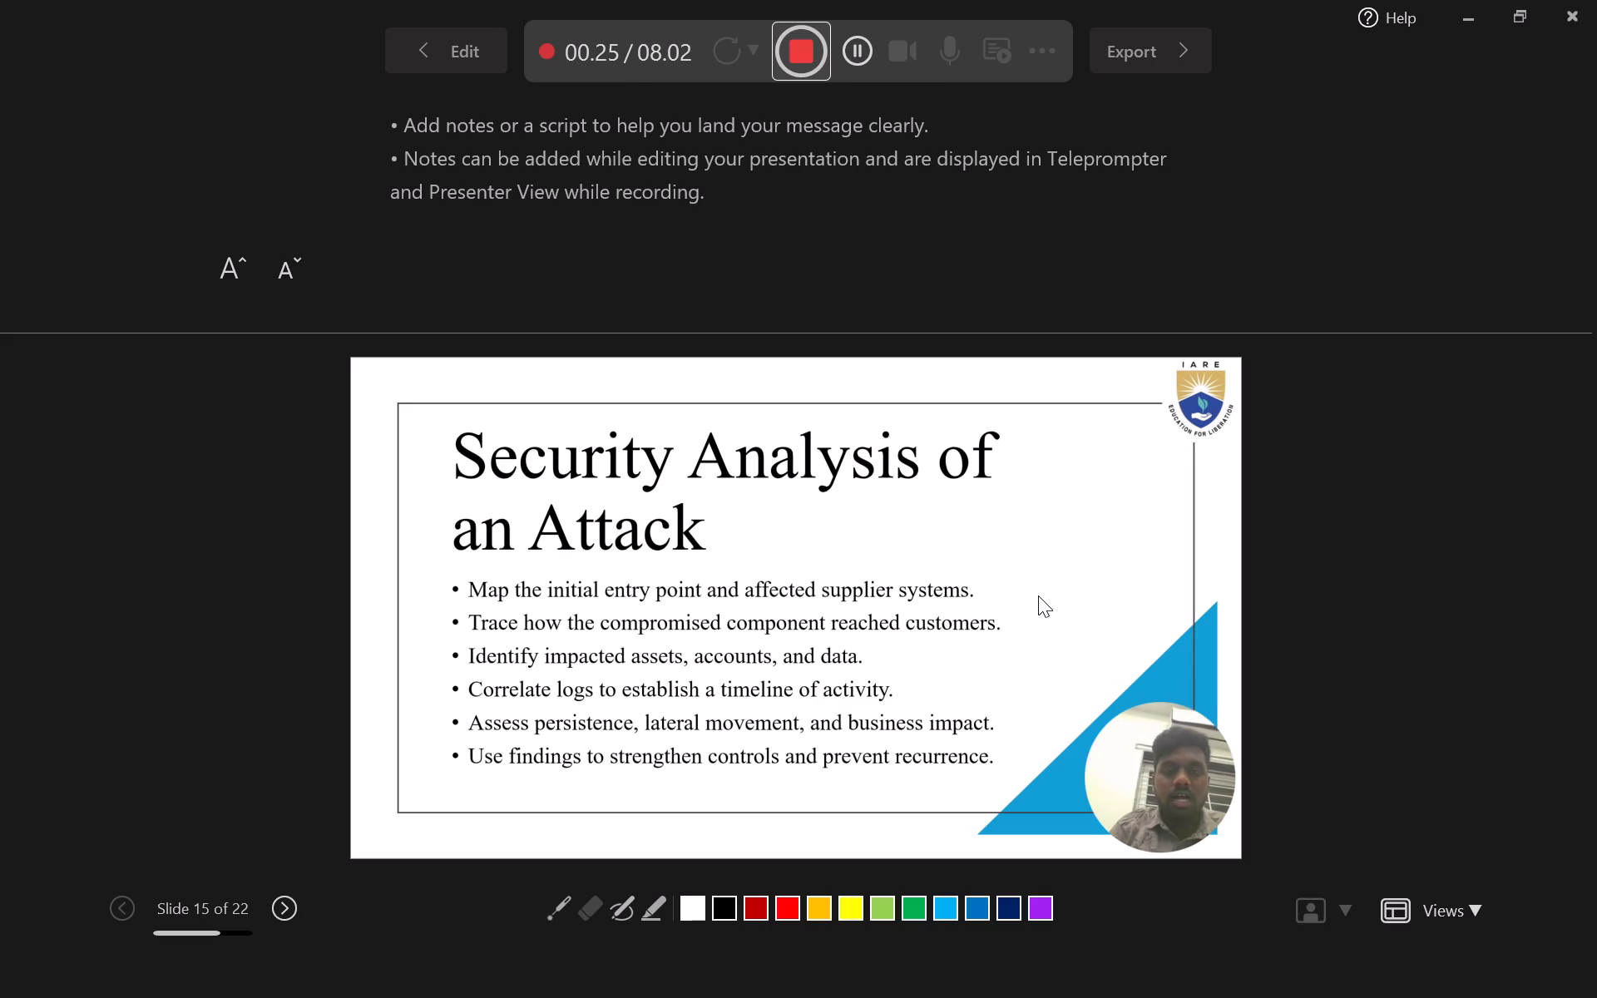
key(Right)
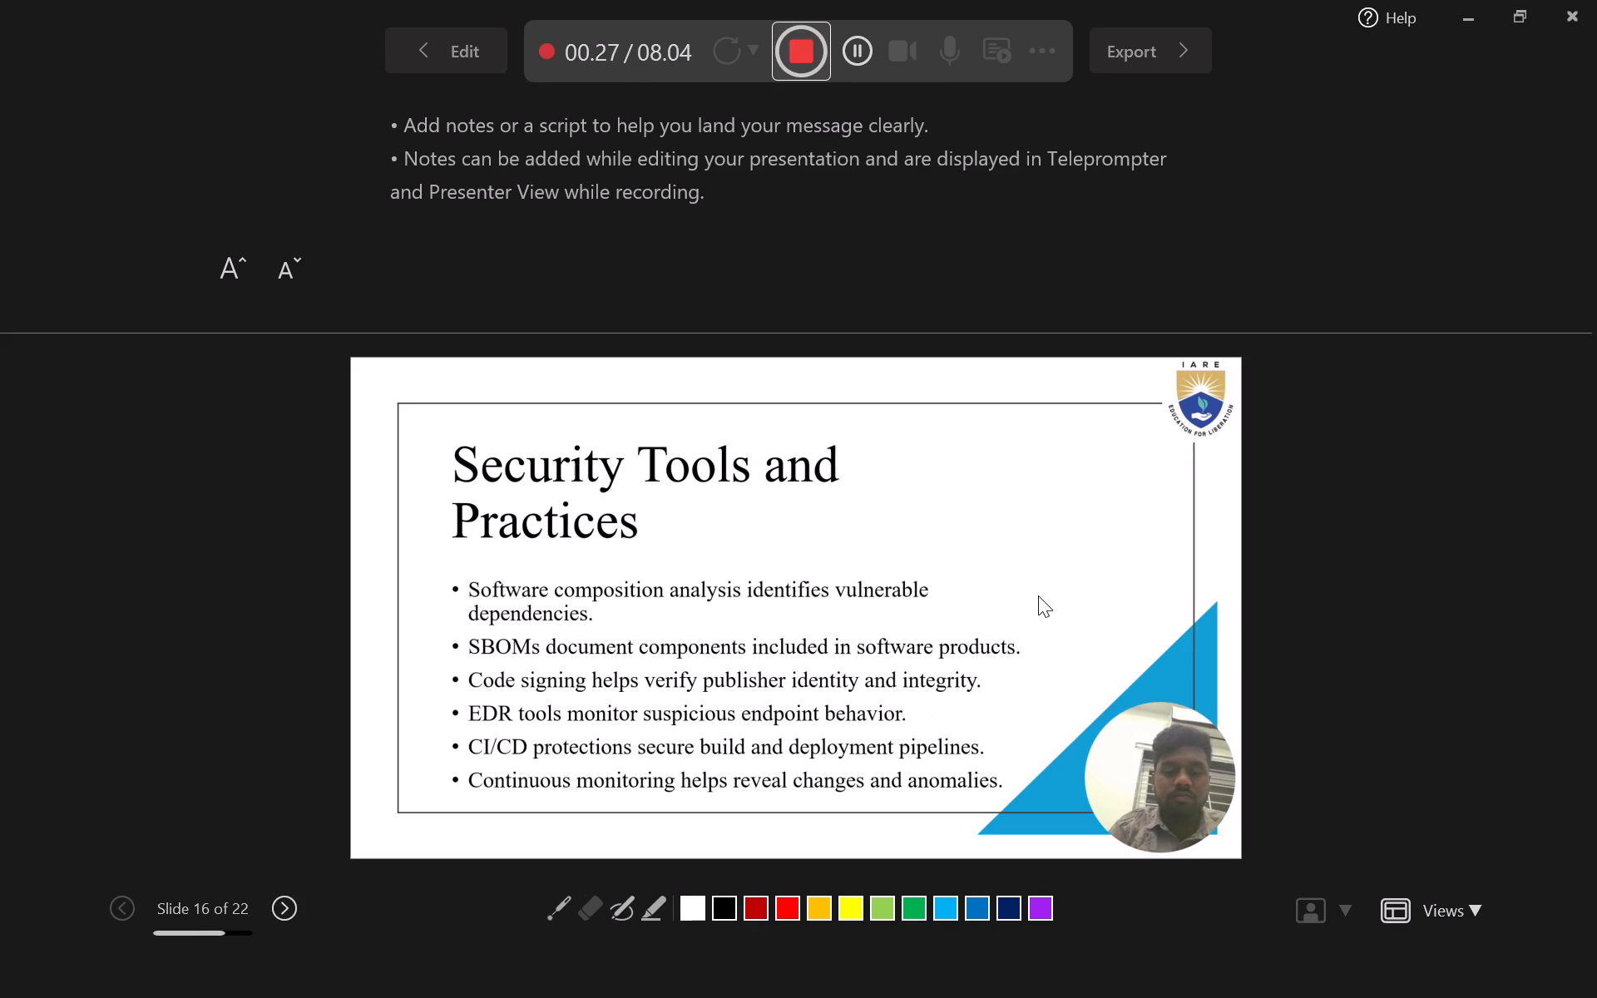
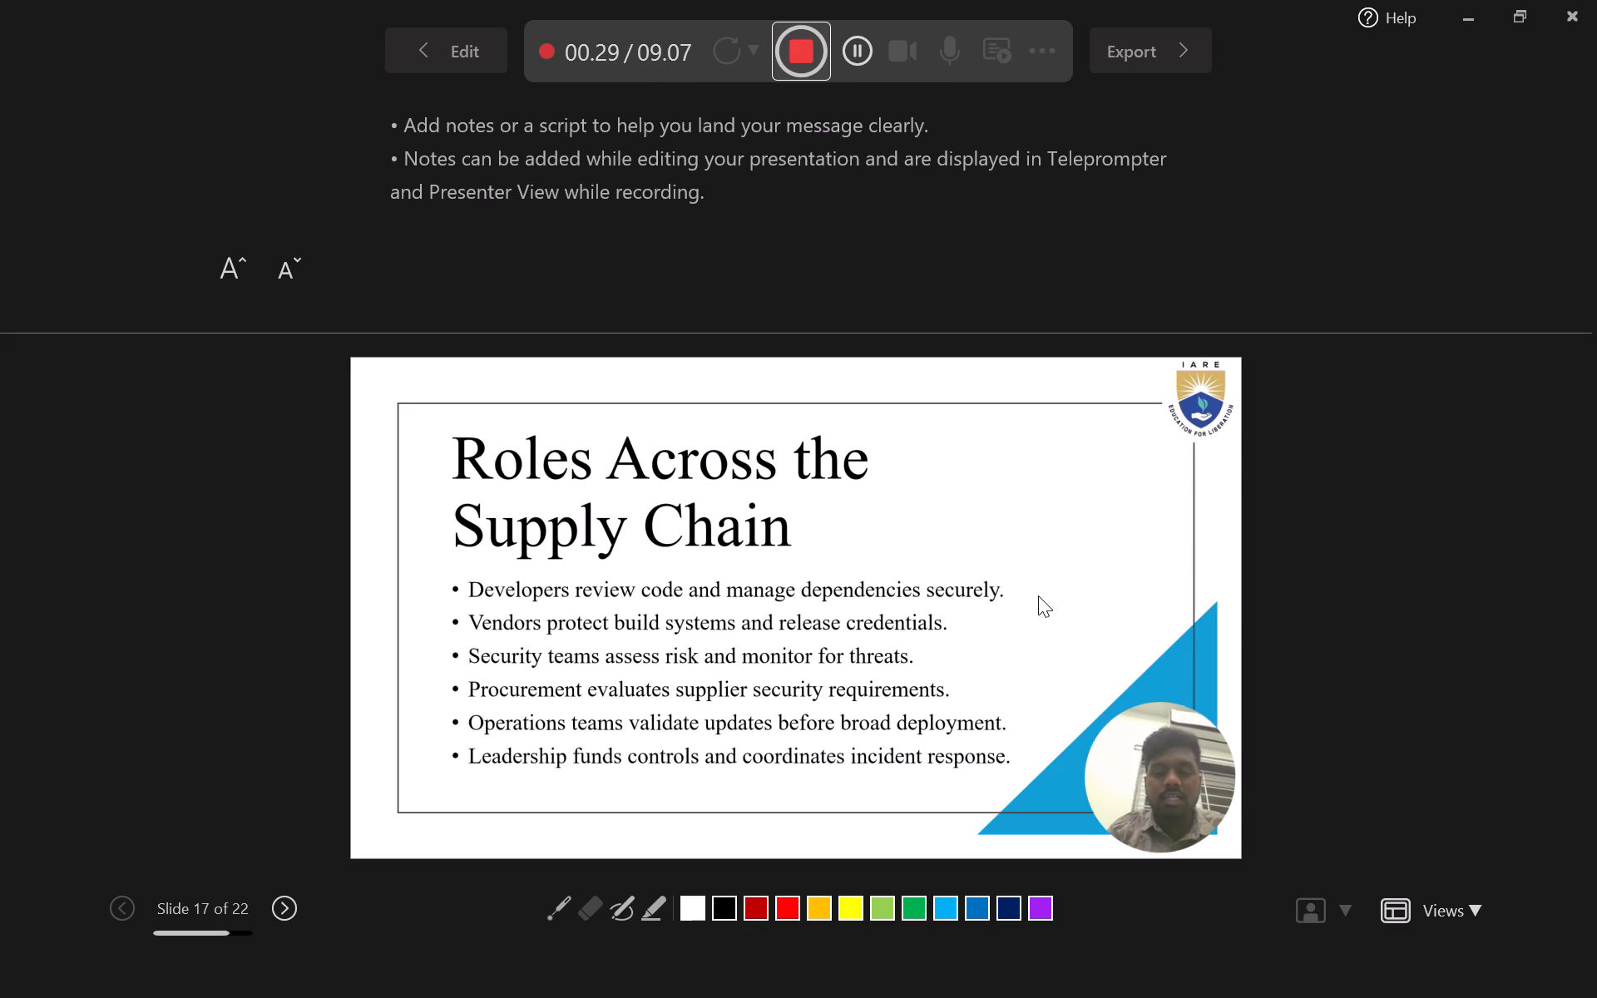
Narrate slides 17 to 21, from Roles Across the Supply Chain through Prevention, Response, and Conclusion, advancing the recording to slide 22, Thank You.
key(Right)
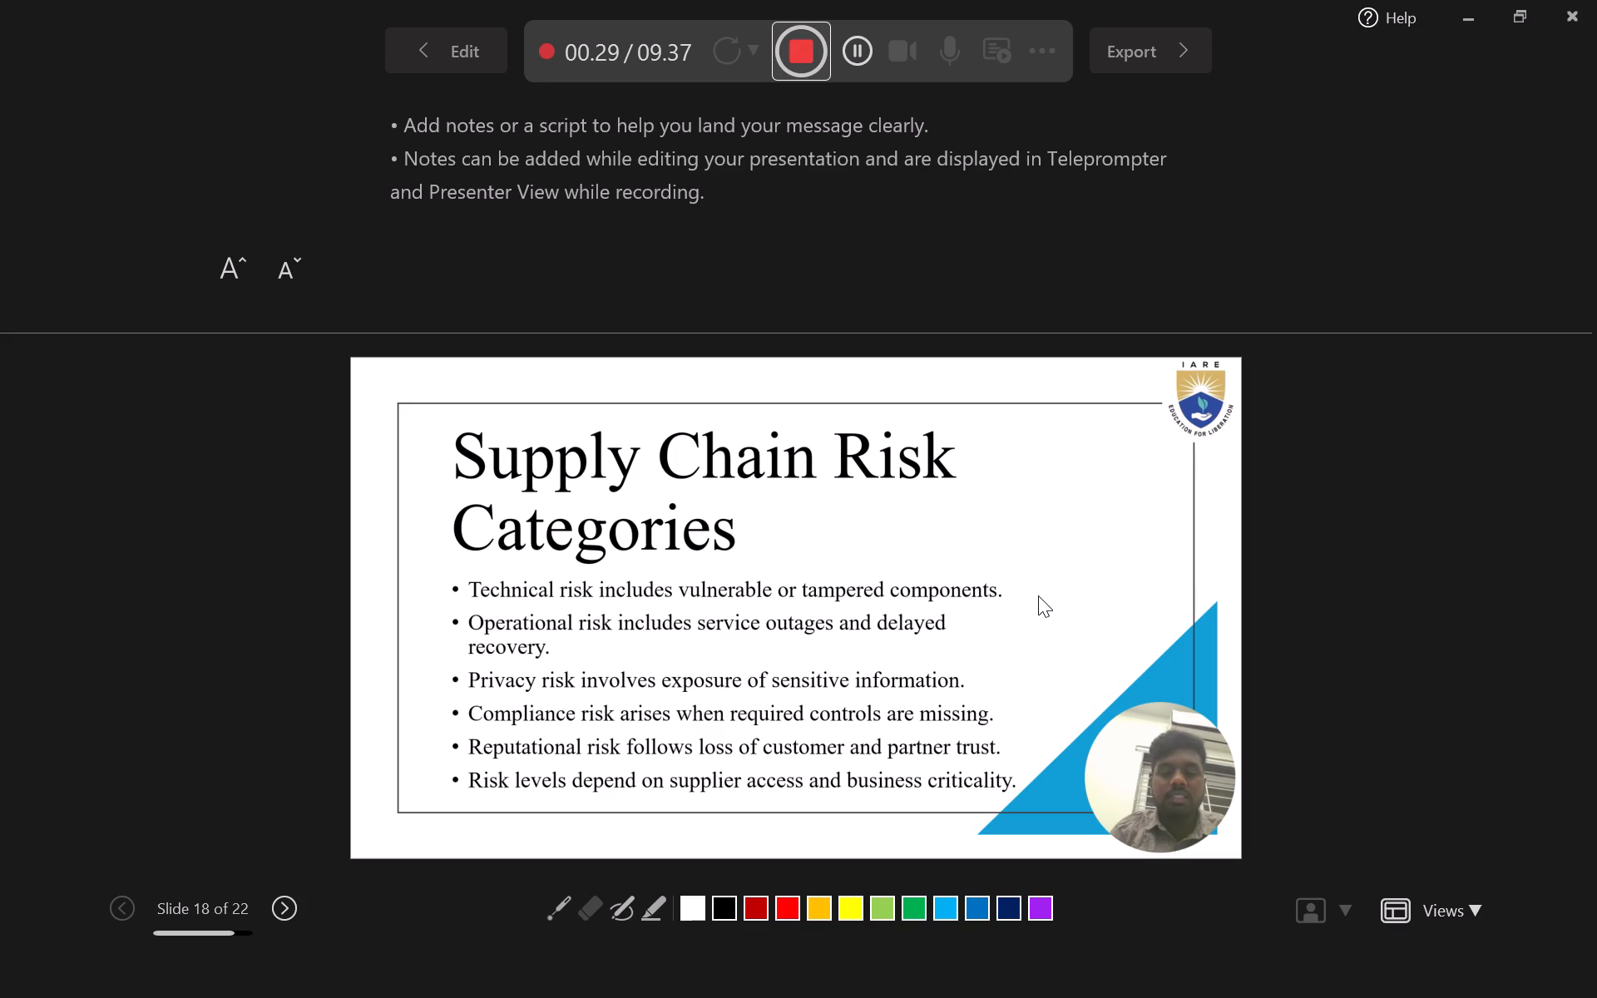
key(Right)
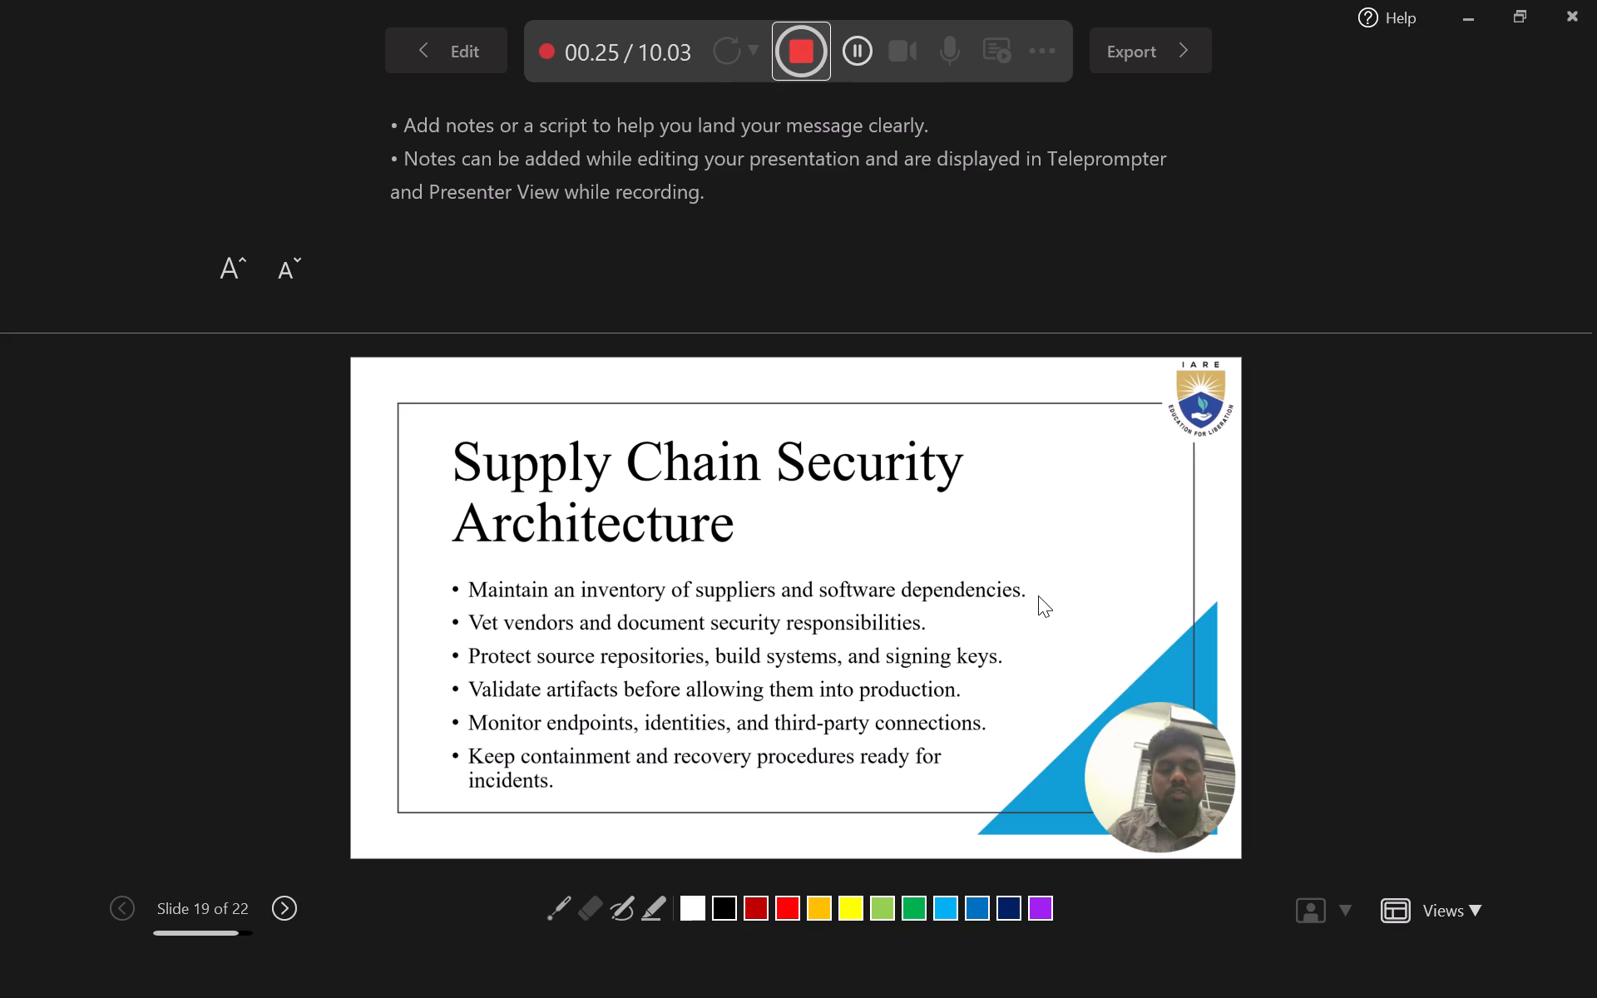
key(Right)
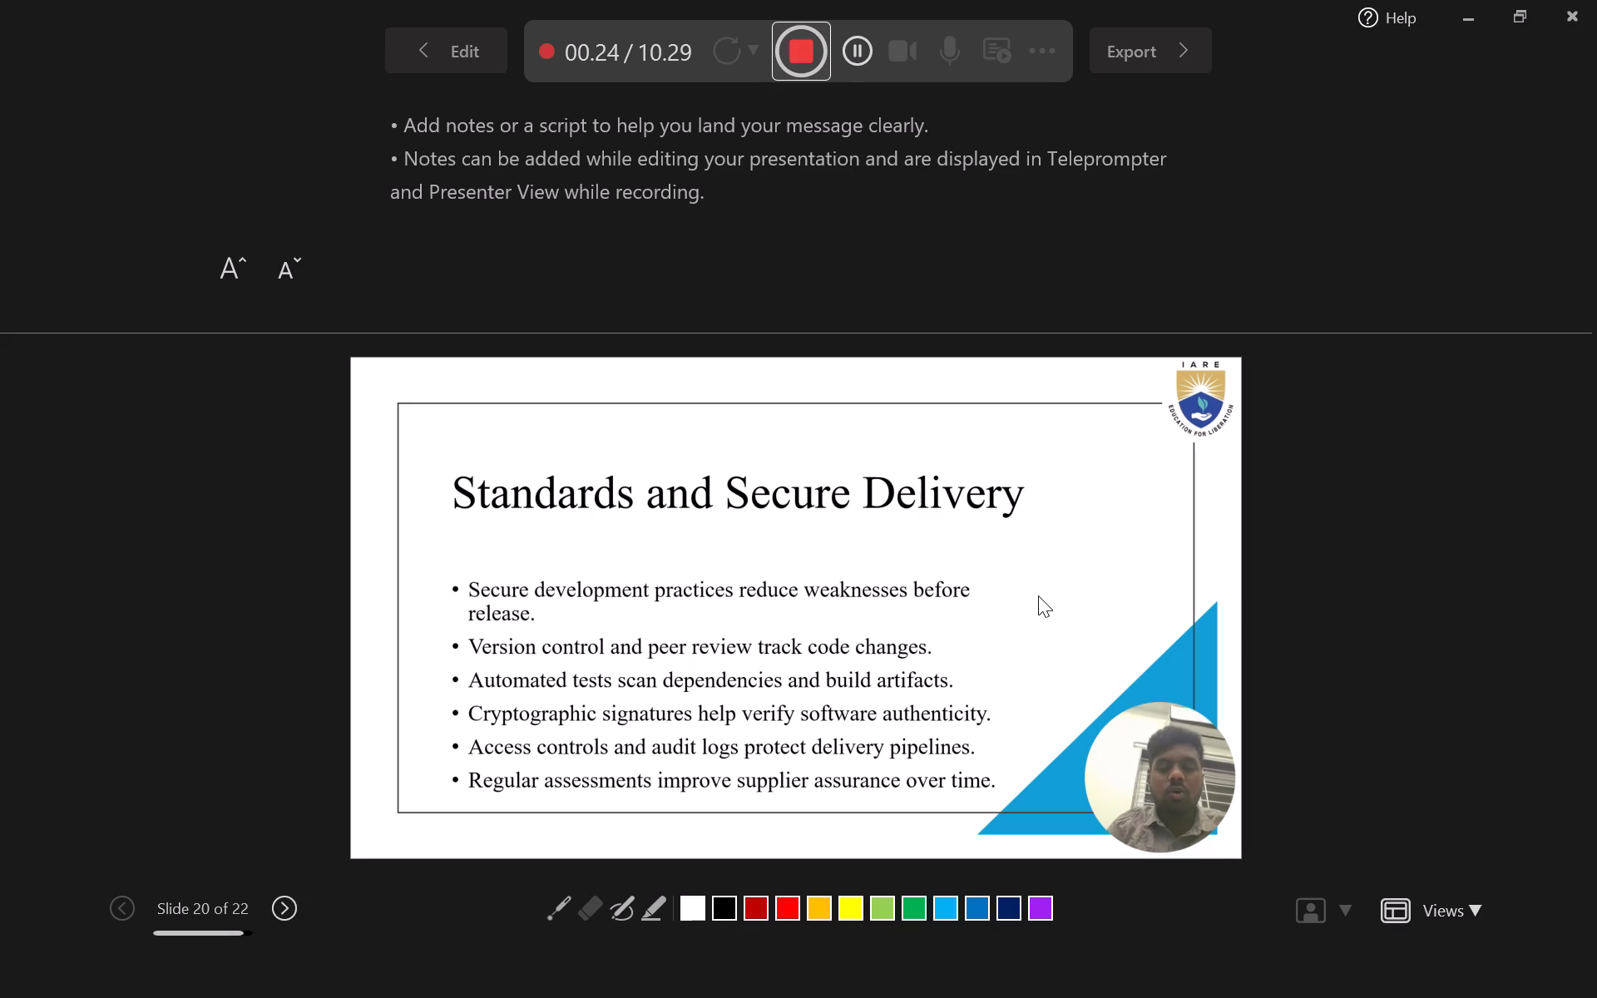
key(Right)
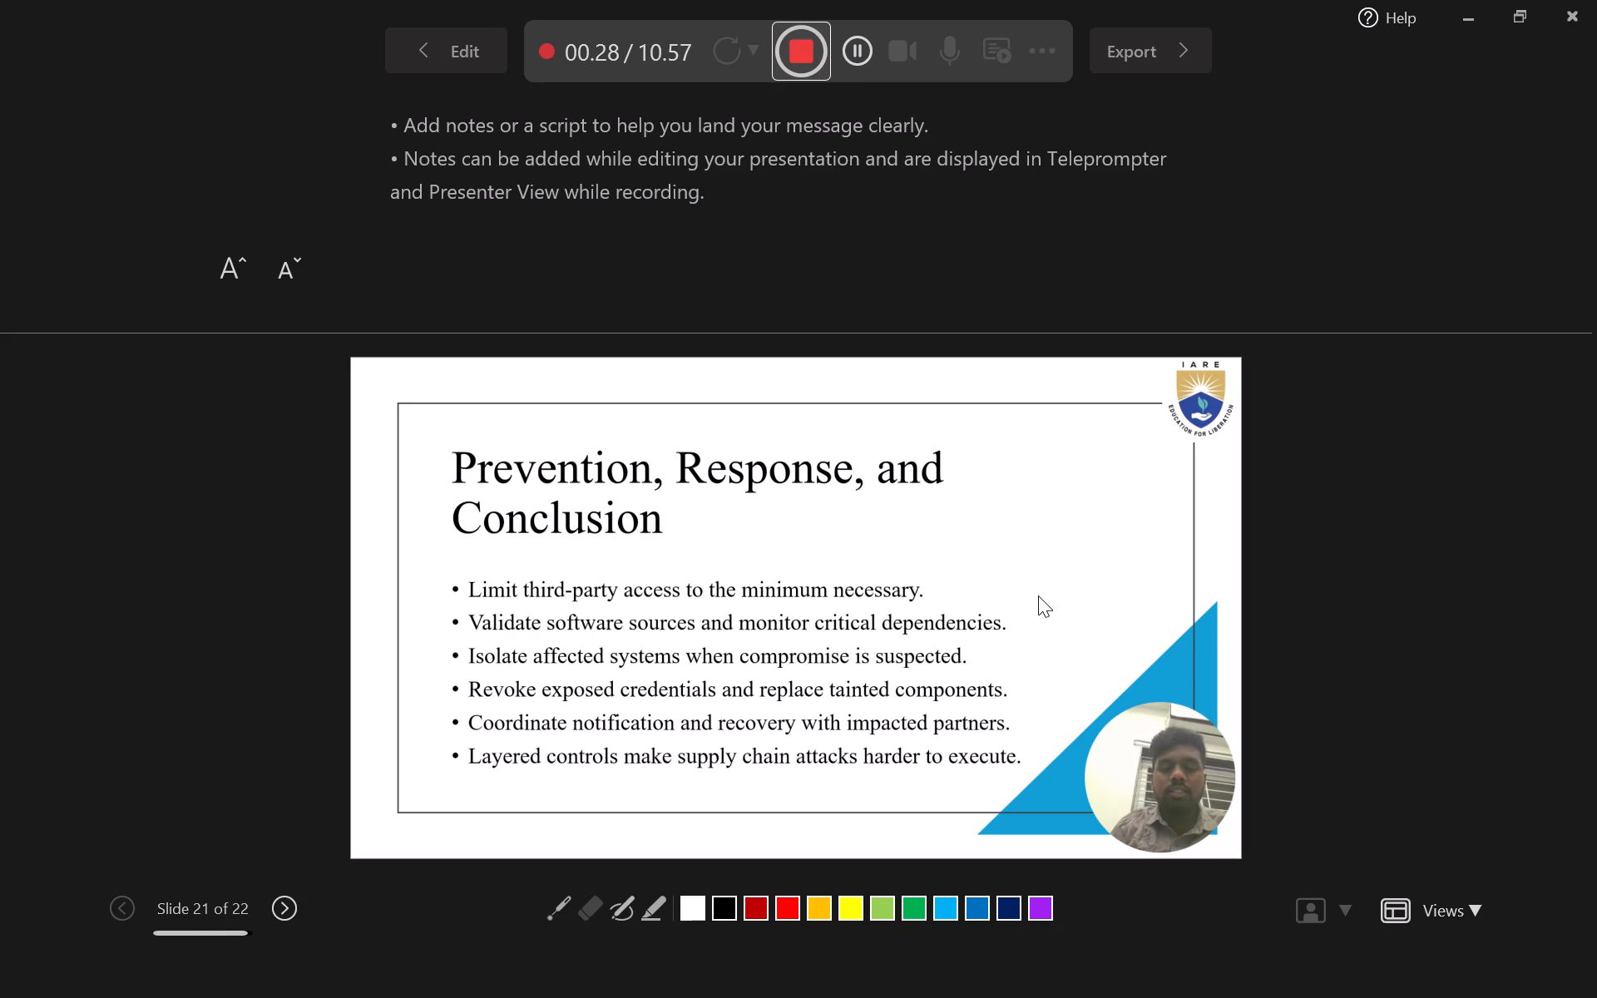
key(Right)
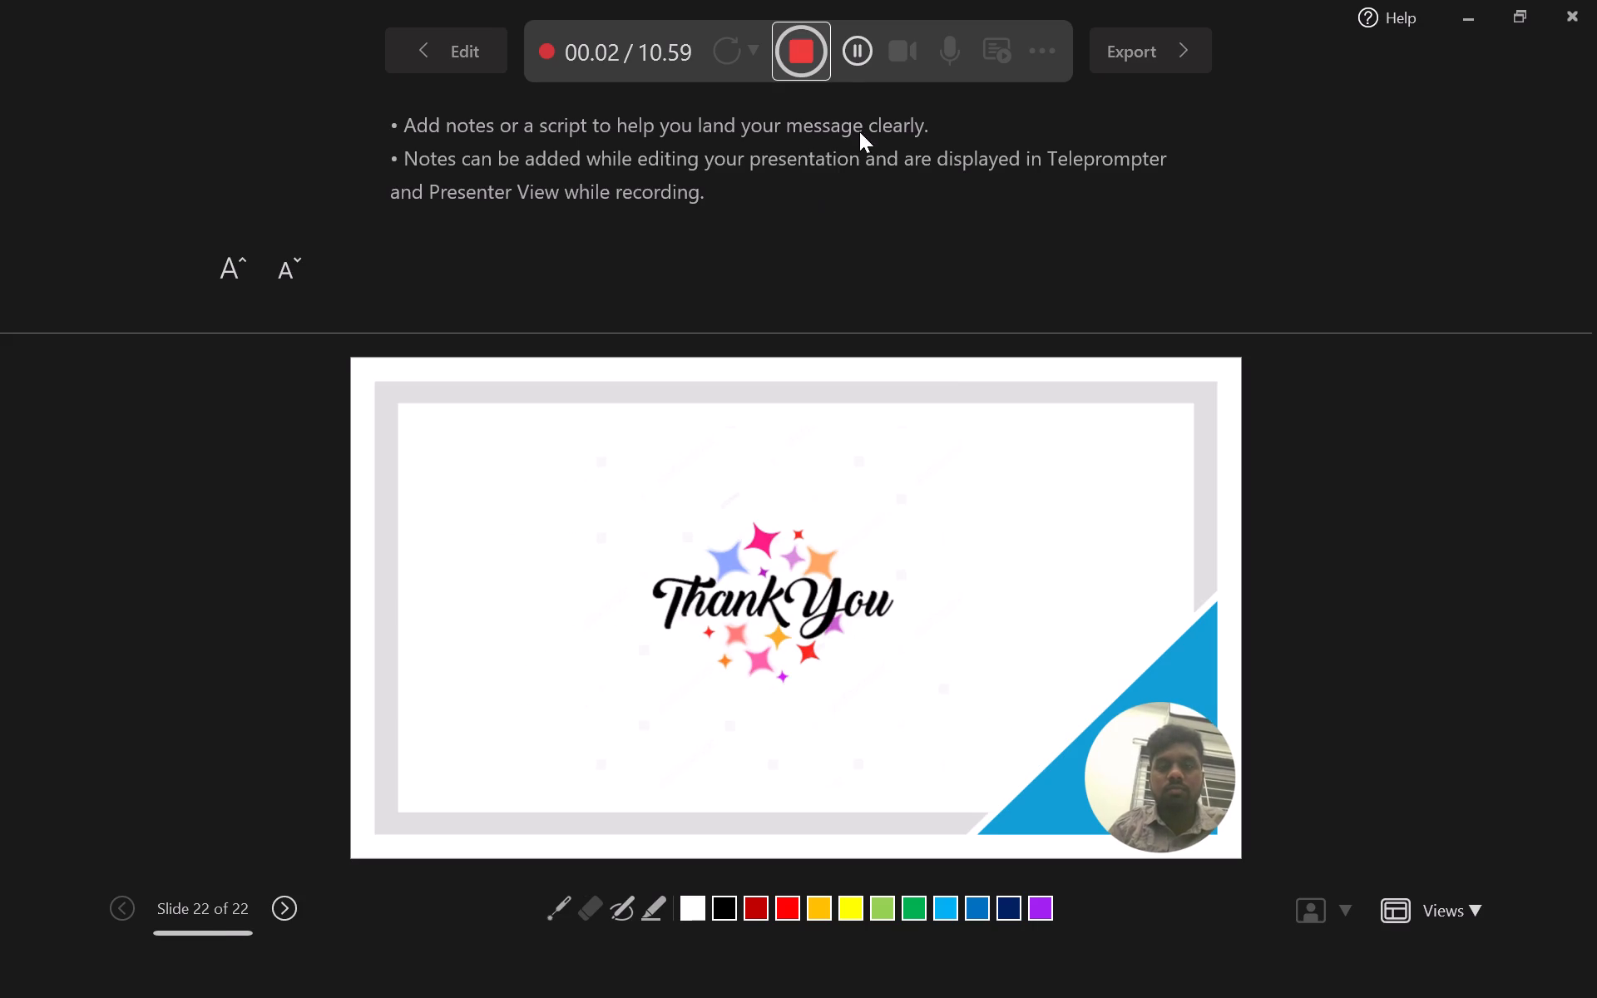
Stop the recording on the closing Thank You slide.
click(818, 63)
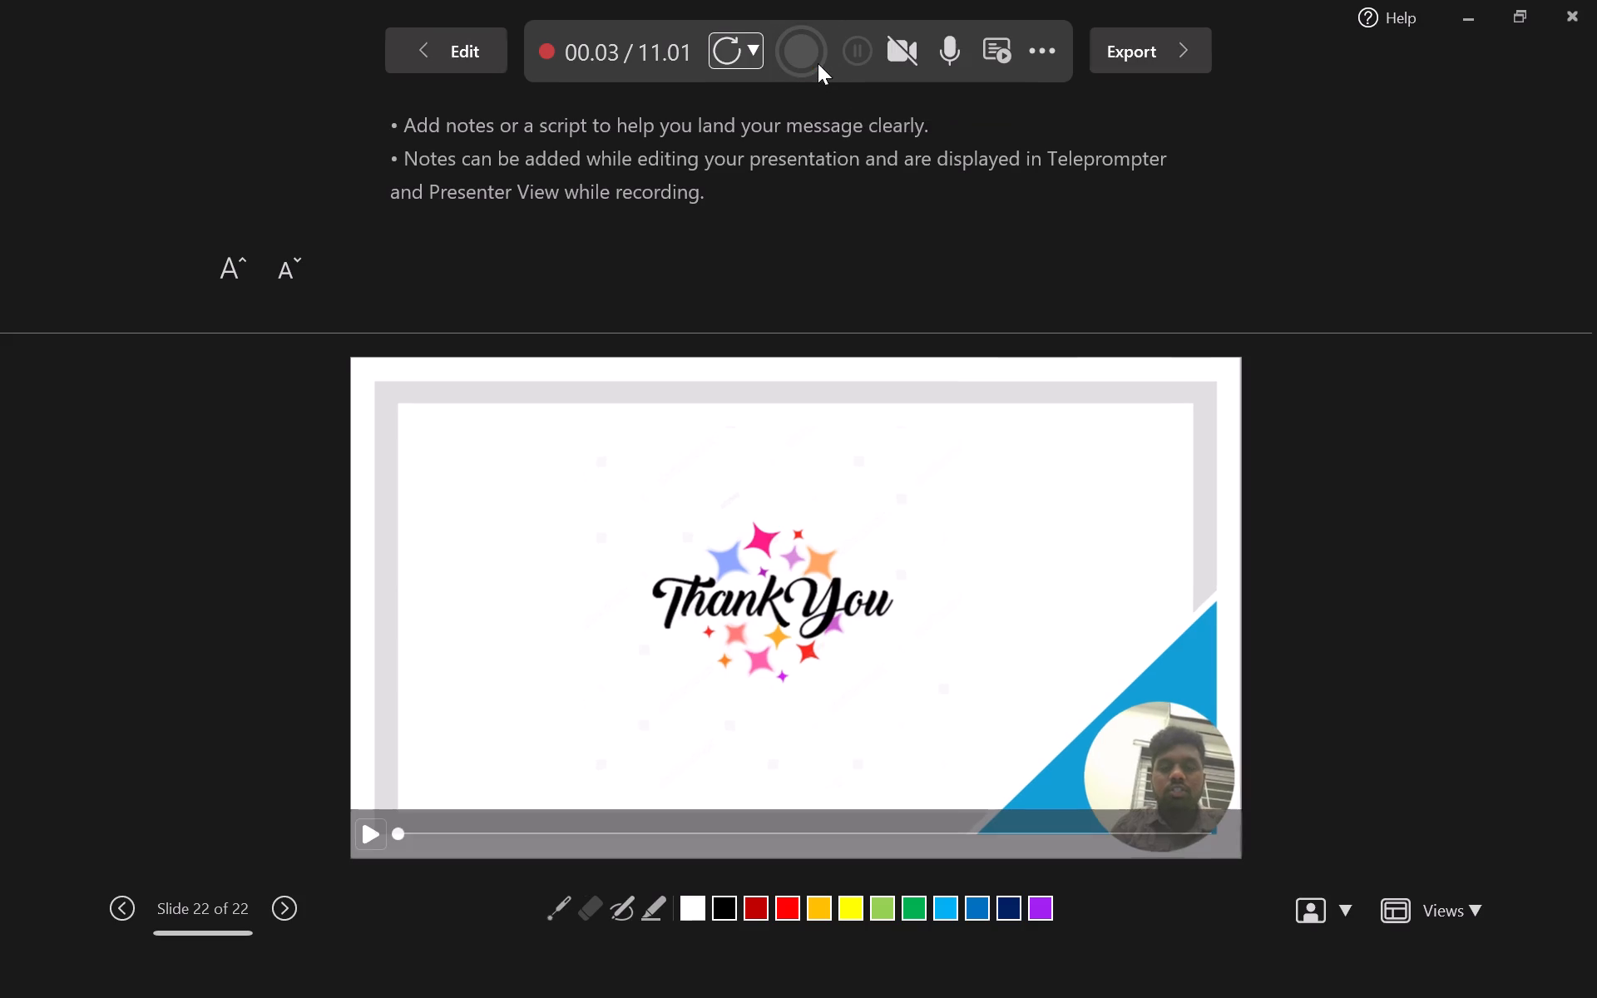
Export the recorded presentation M_ISM to the Downloads folder as a Windows Media Video.
click(1145, 47)
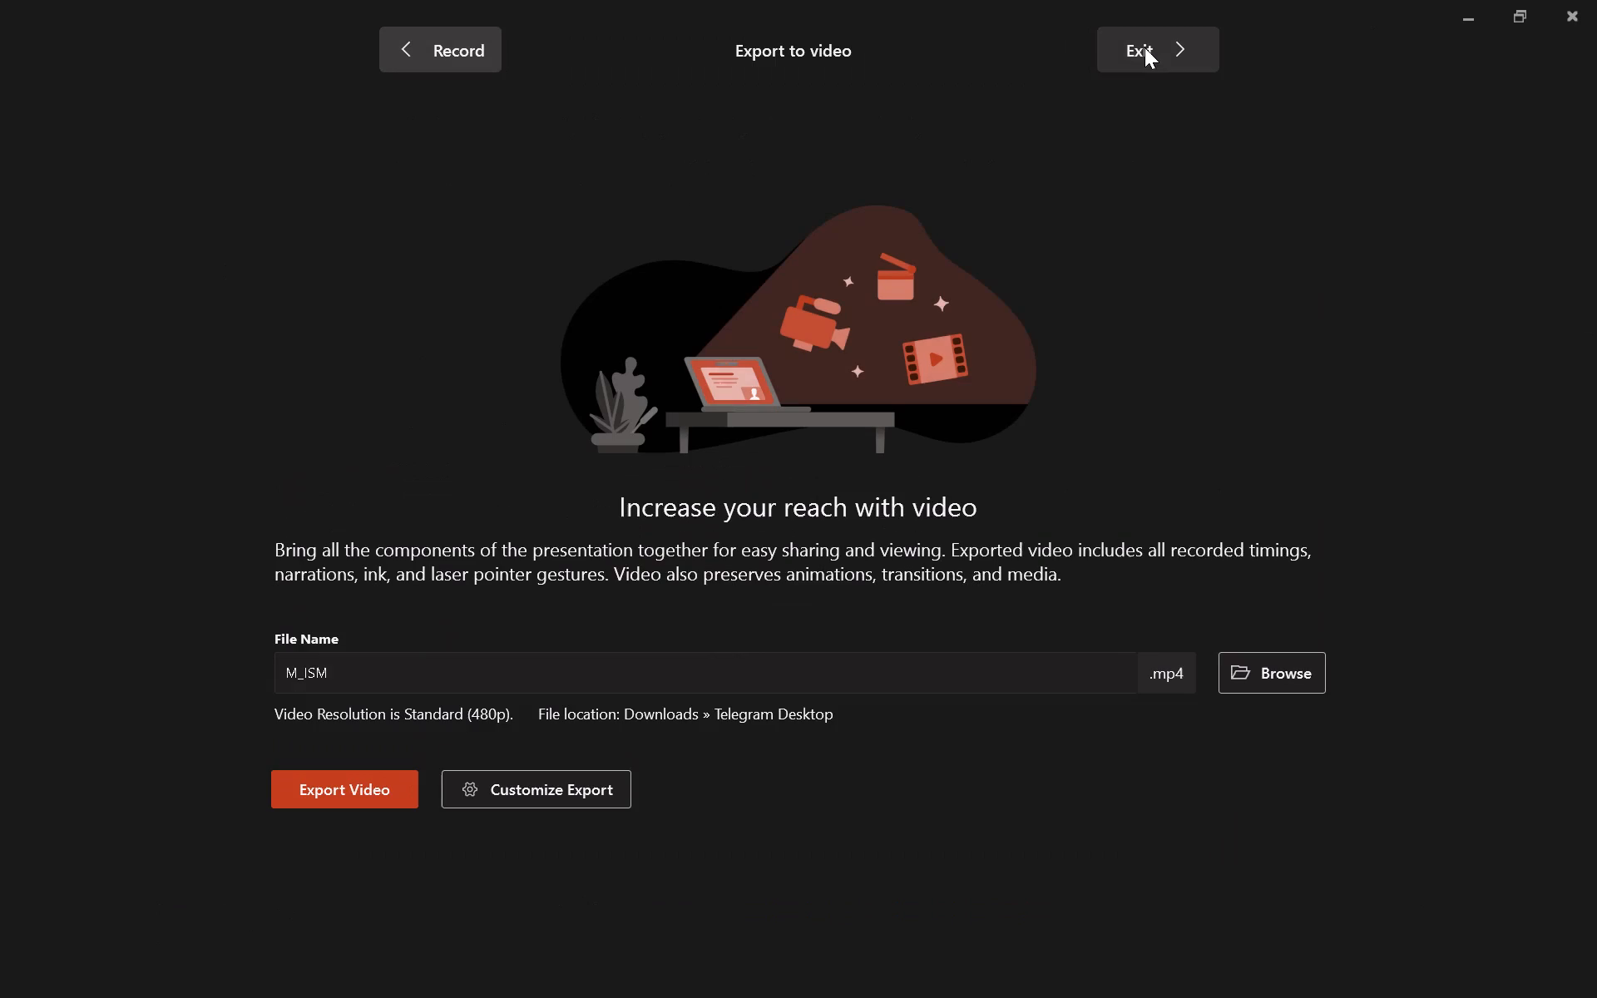
click(1299, 665)
scroll(125, 168, up, 4)
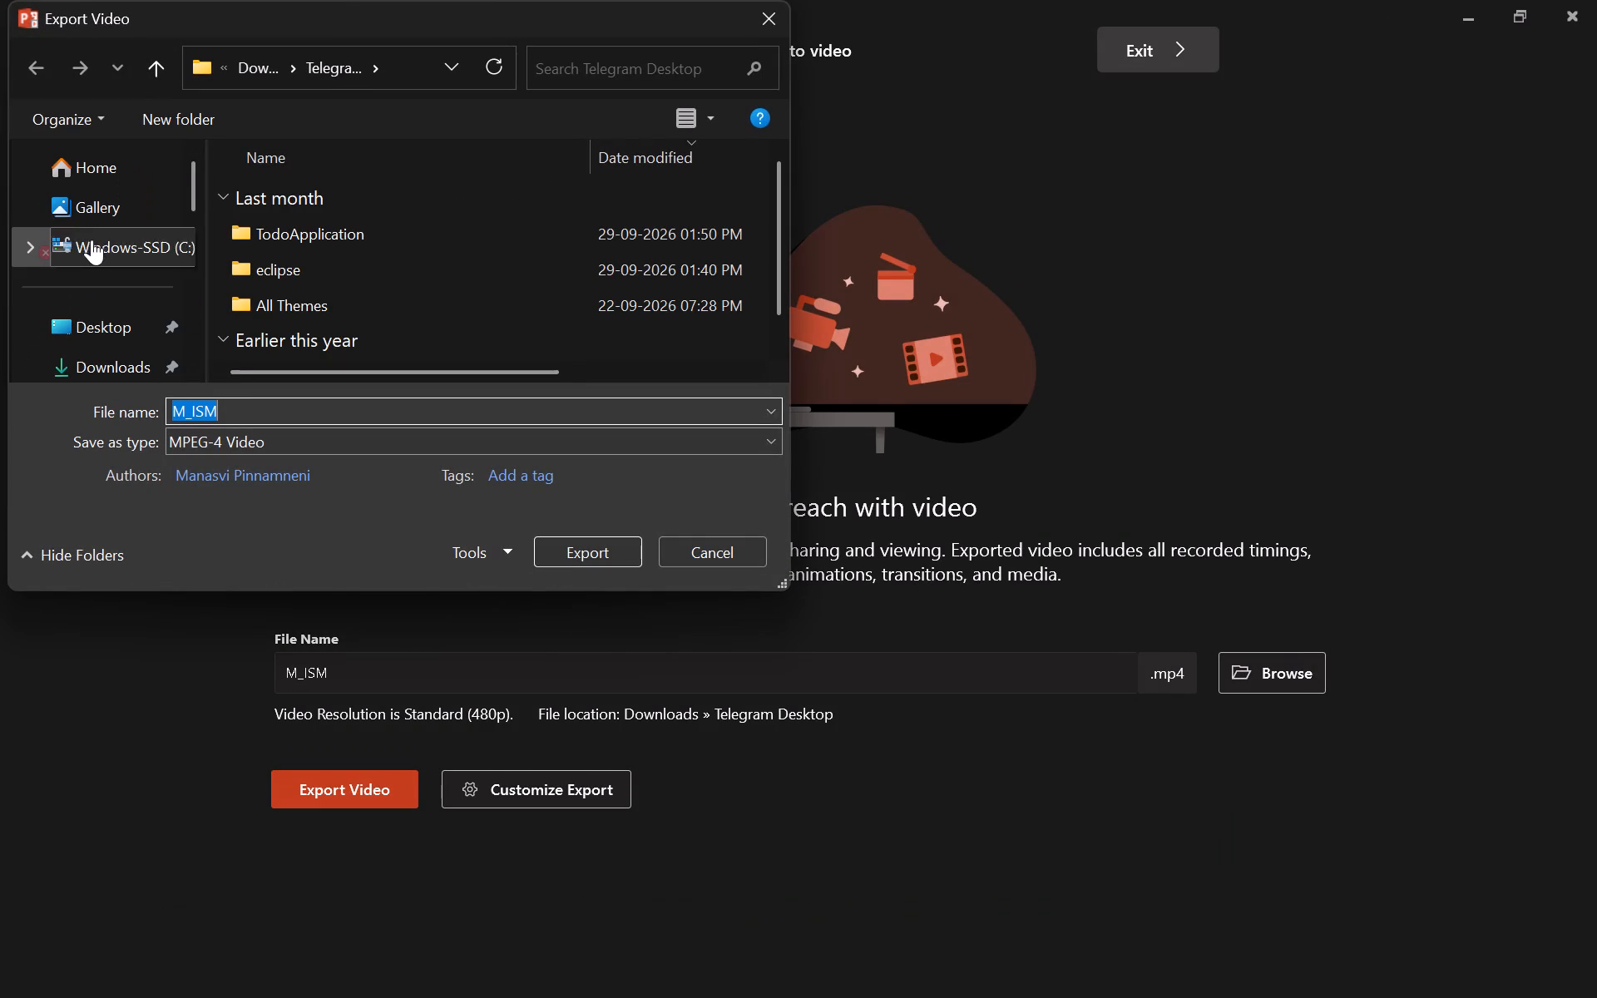
click(91, 241)
click(84, 368)
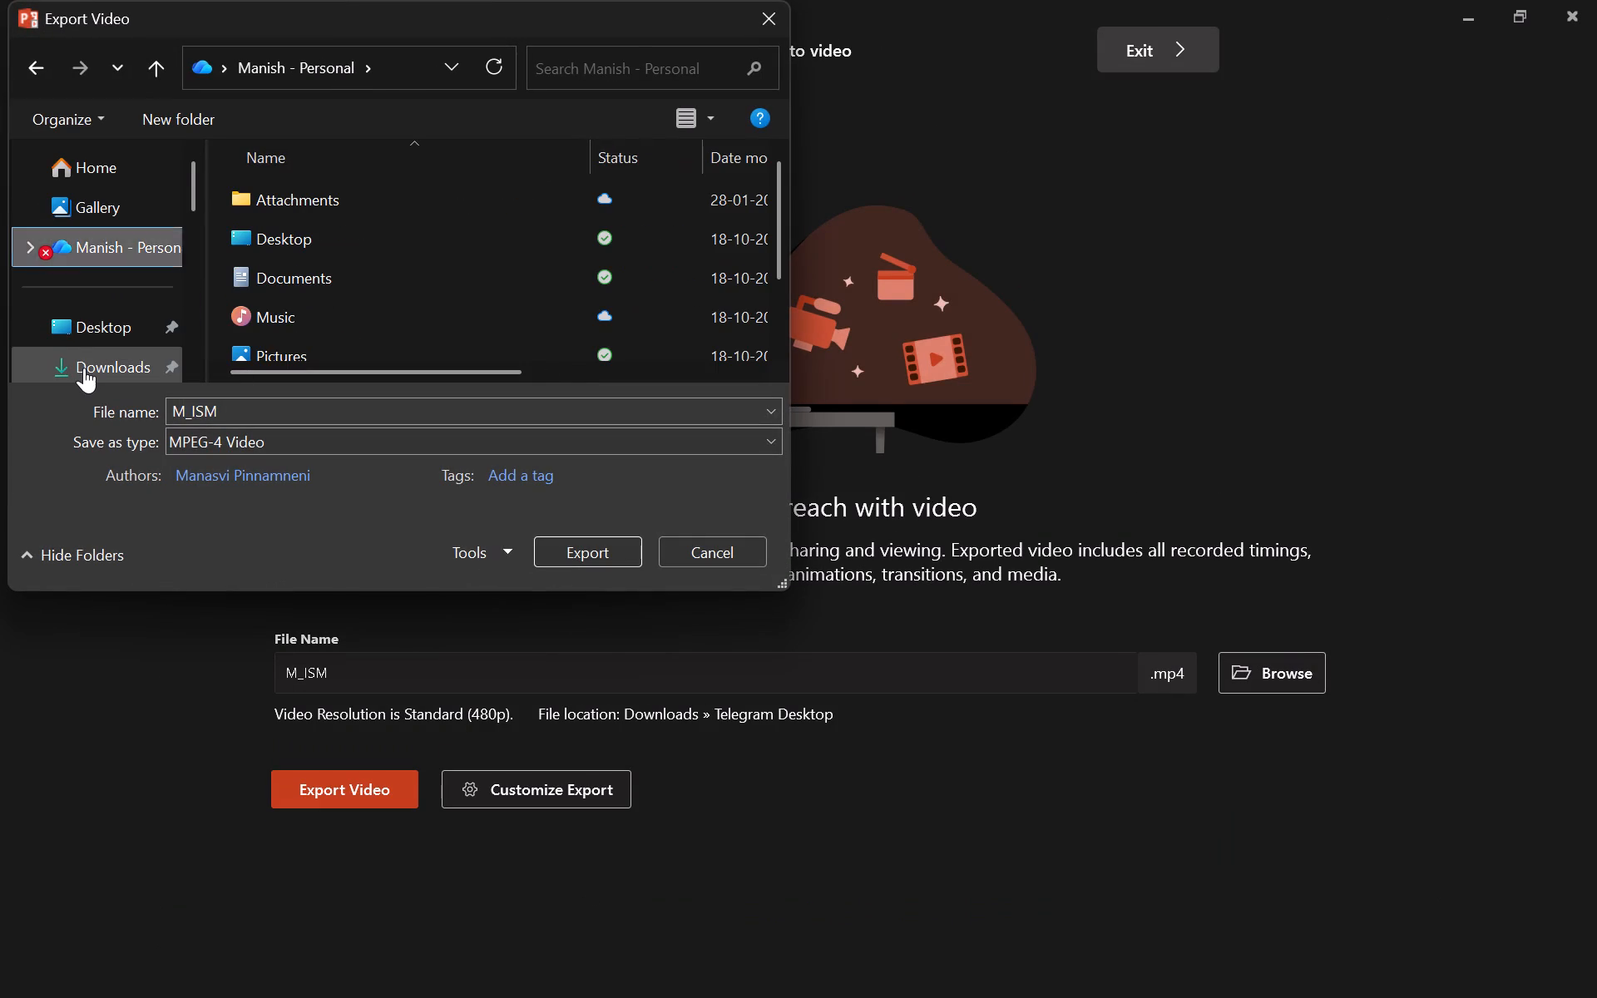
click(226, 447)
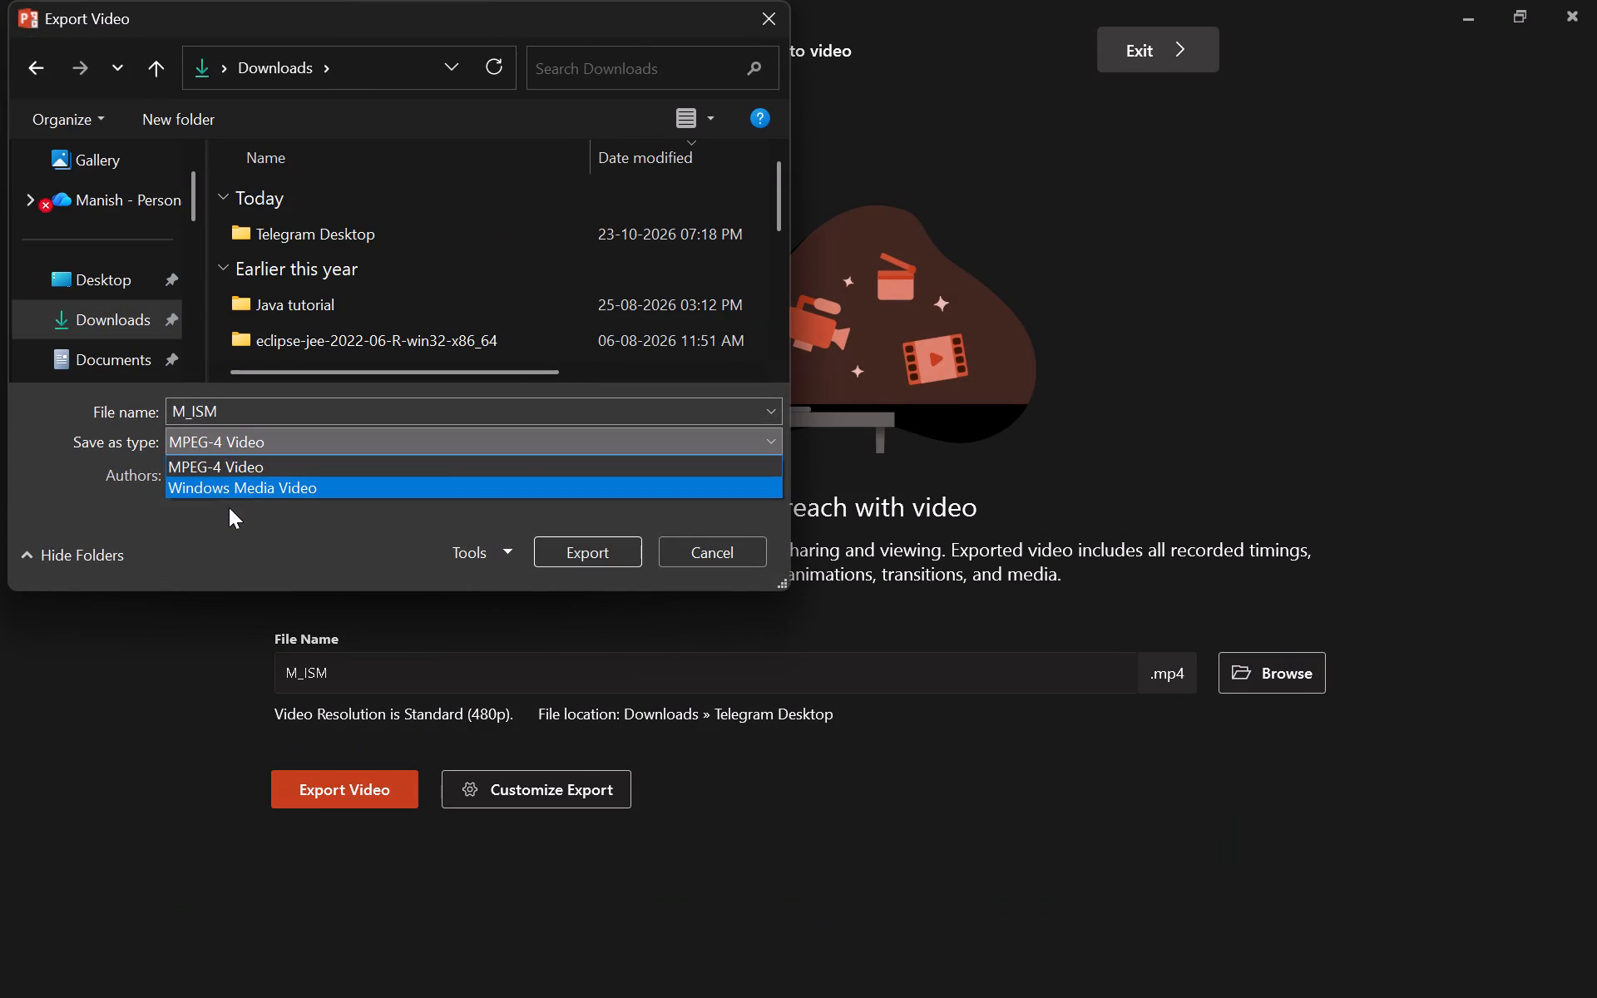
drag(230, 507, 257, 446)
click(257, 446)
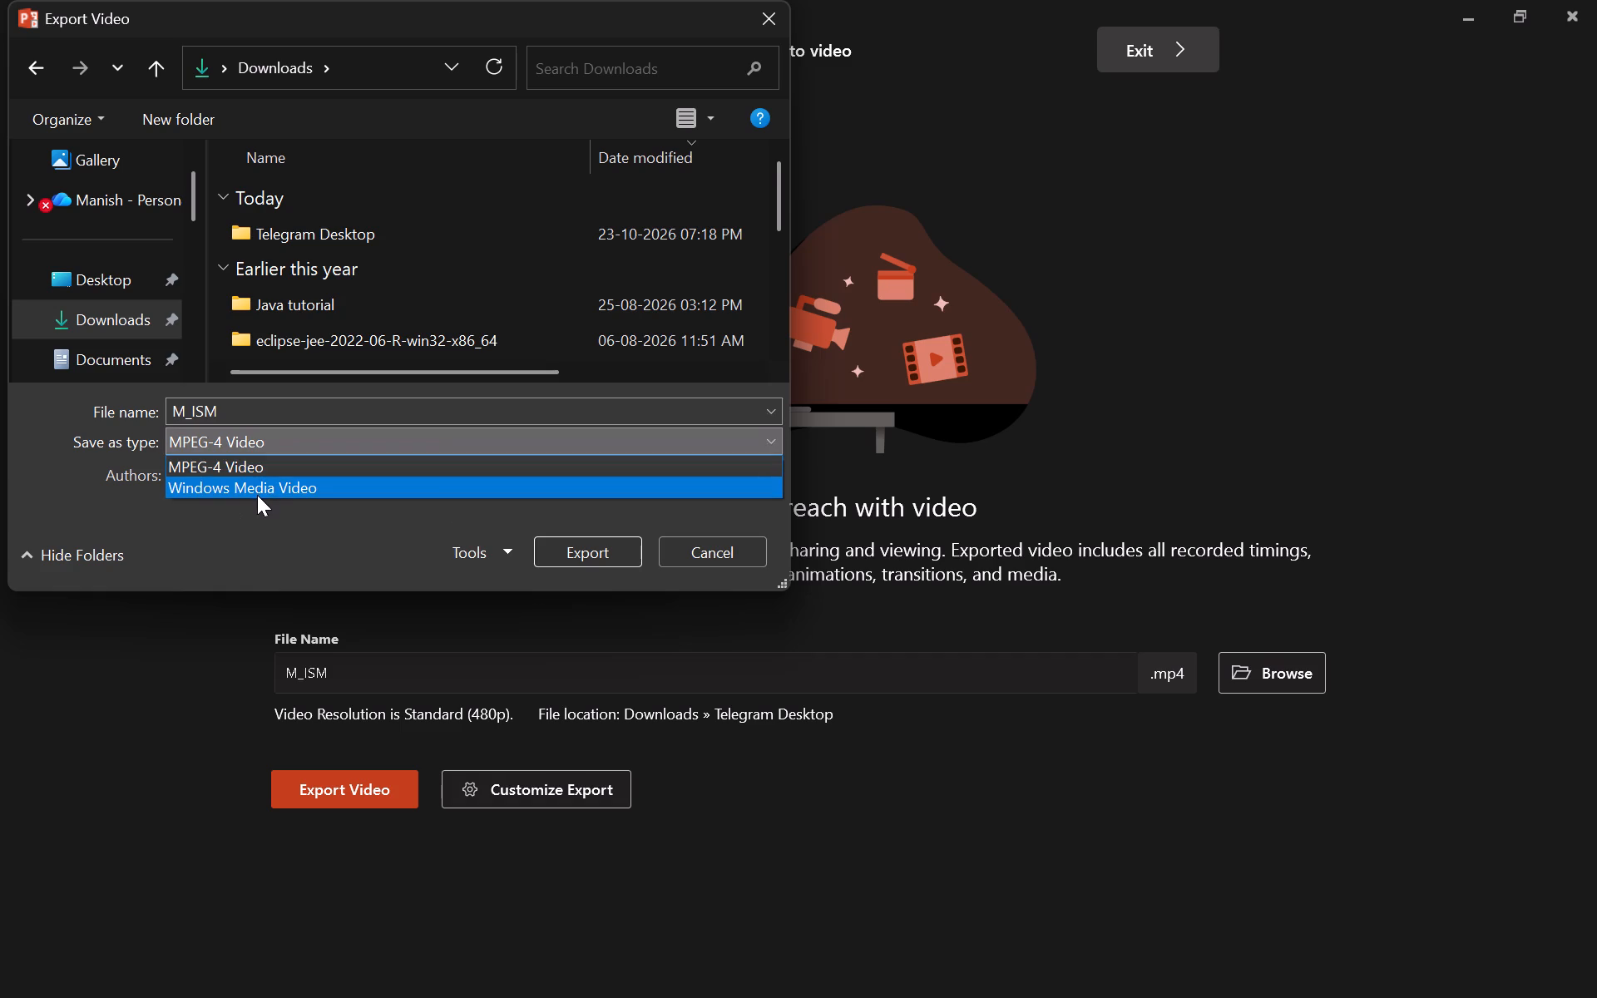
click(257, 495)
click(553, 531)
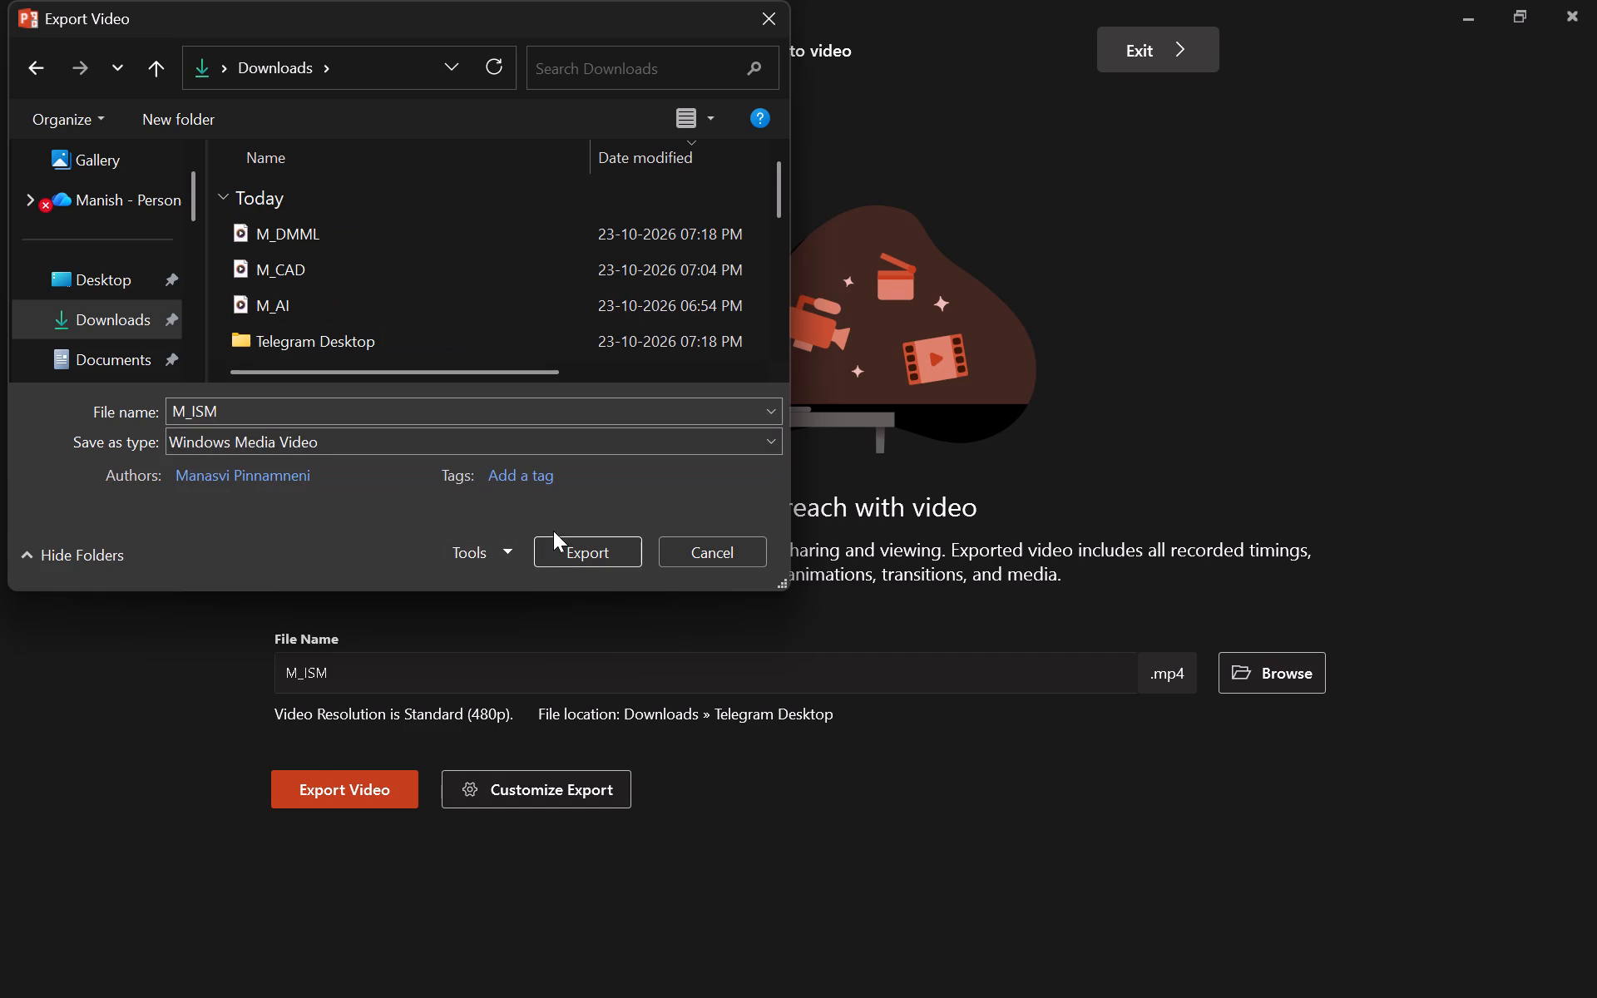